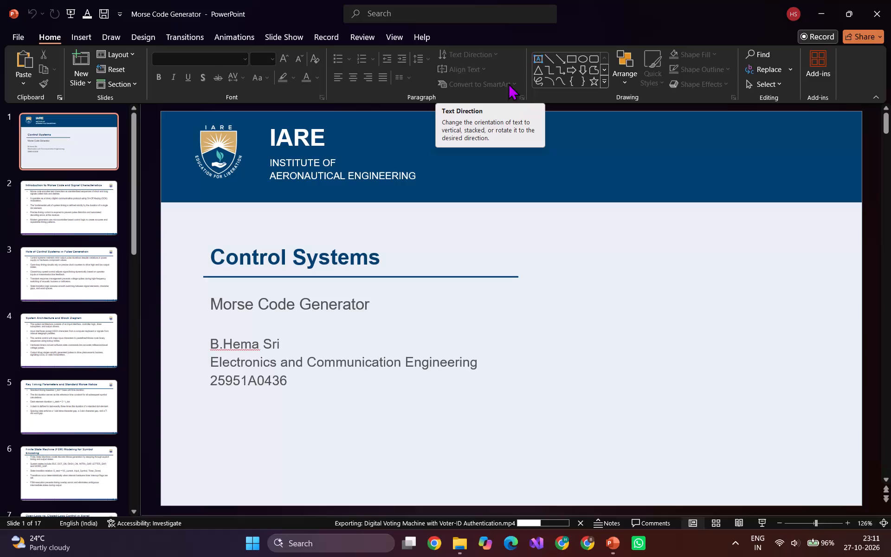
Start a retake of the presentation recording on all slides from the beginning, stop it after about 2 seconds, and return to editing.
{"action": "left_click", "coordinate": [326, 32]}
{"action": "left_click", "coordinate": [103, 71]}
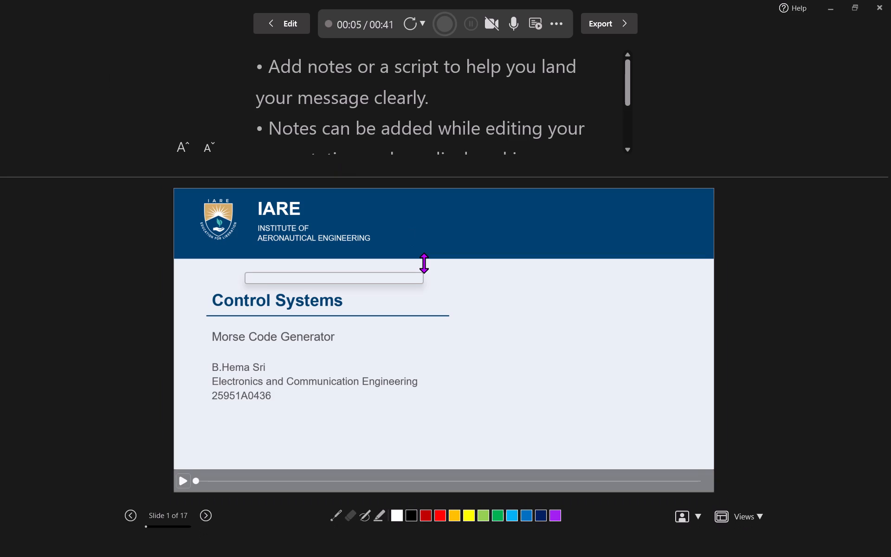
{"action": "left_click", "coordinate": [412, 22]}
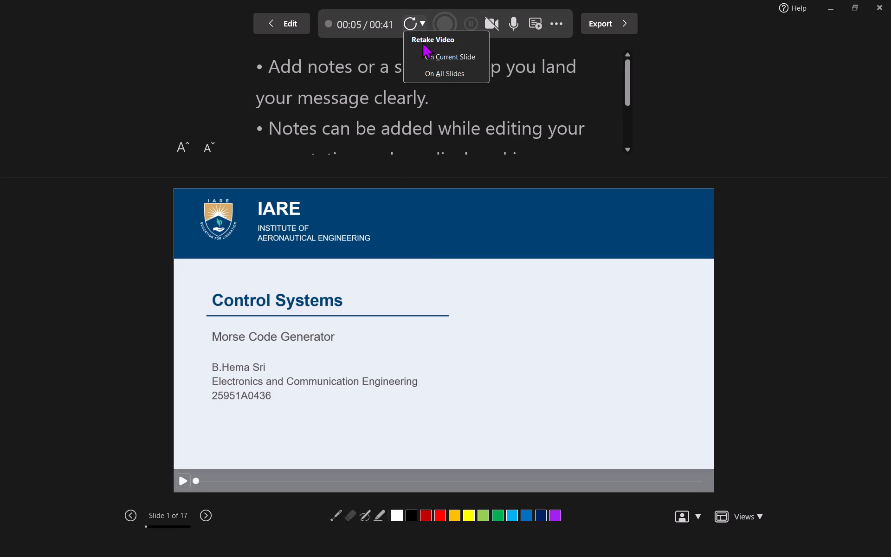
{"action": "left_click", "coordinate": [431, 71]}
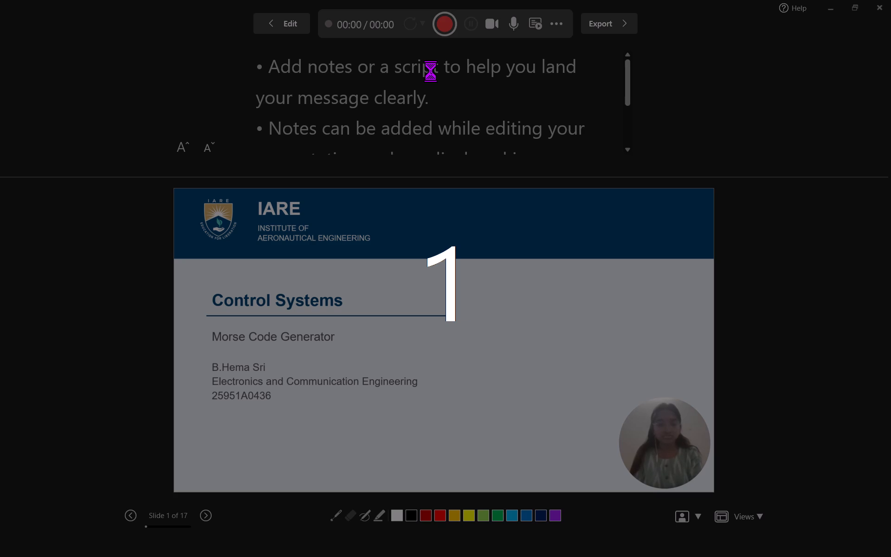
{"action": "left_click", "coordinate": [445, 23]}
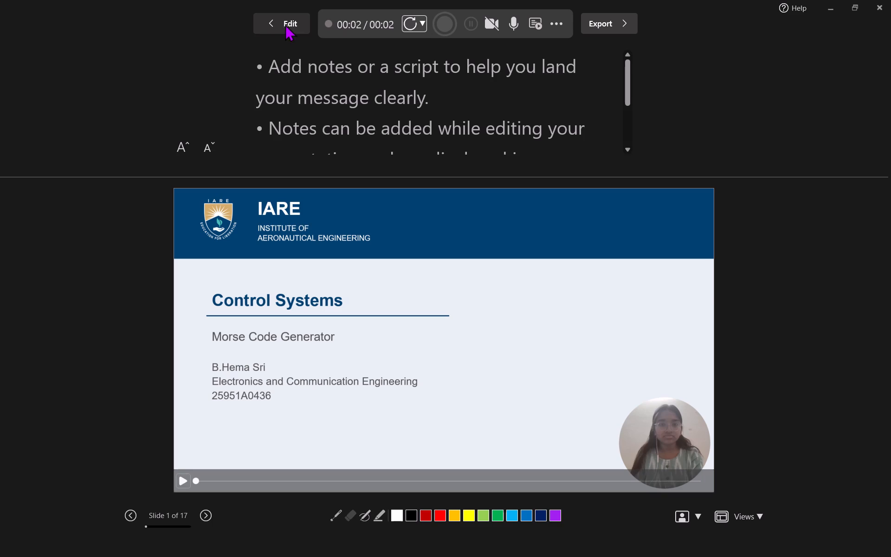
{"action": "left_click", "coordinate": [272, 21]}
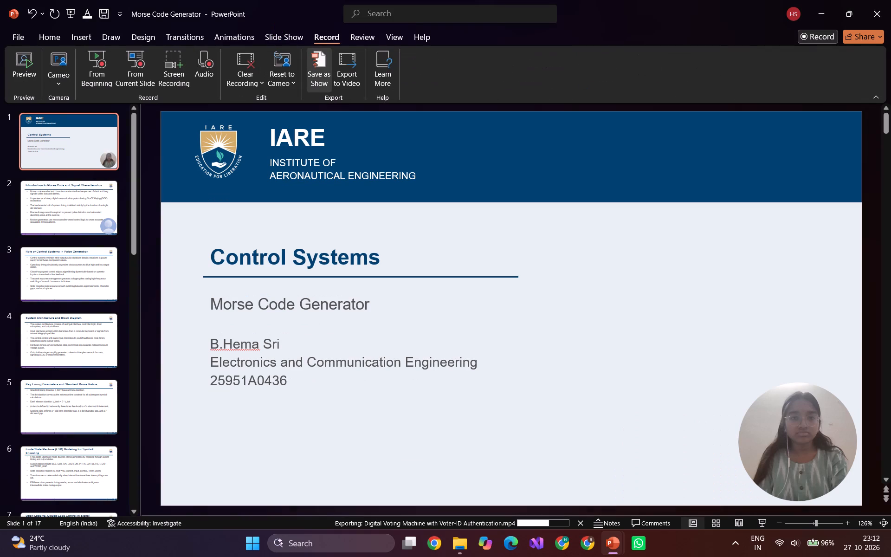
Reopen the recording view from the beginning, look through the slides as far as slide 5, and return to slide 1.
{"action": "left_click", "coordinate": [94, 83]}
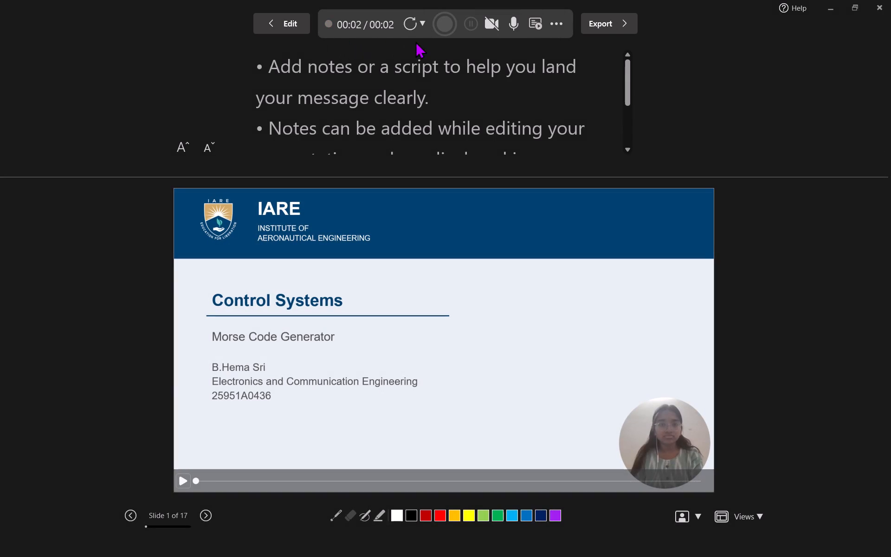
{"action": "key", "text": "Down"}
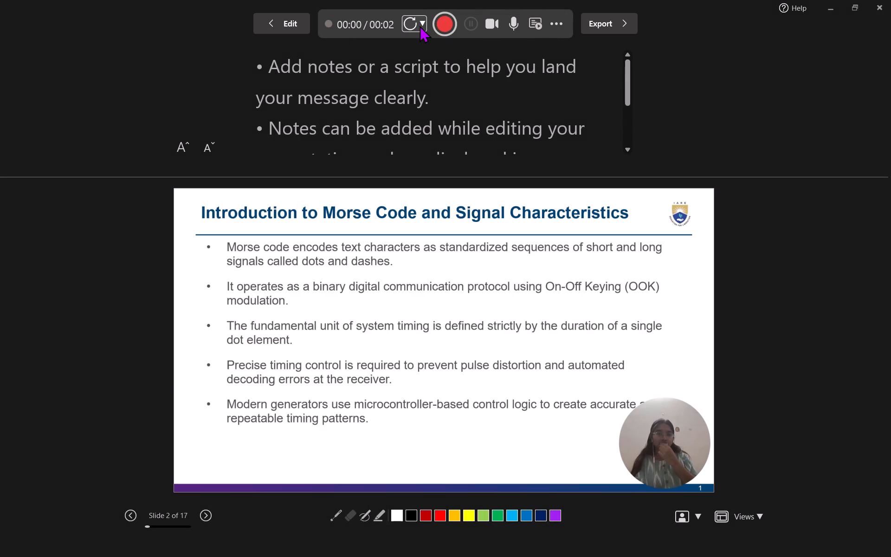
{"action": "key", "text": "Down"}
{"action": "key", "text": "Down"}
{"action": "key", "text": "Down"}
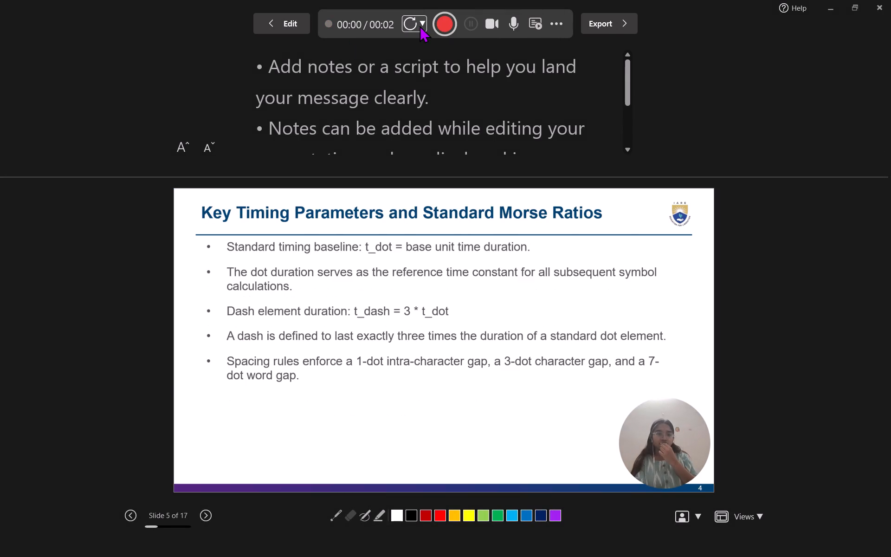
{"action": "key", "text": "Up"}
{"action": "key", "text": "Up"}
{"action": "key", "text": "Up"}
{"action": "key", "text": "Up"}
{"action": "key", "text": "Up"}
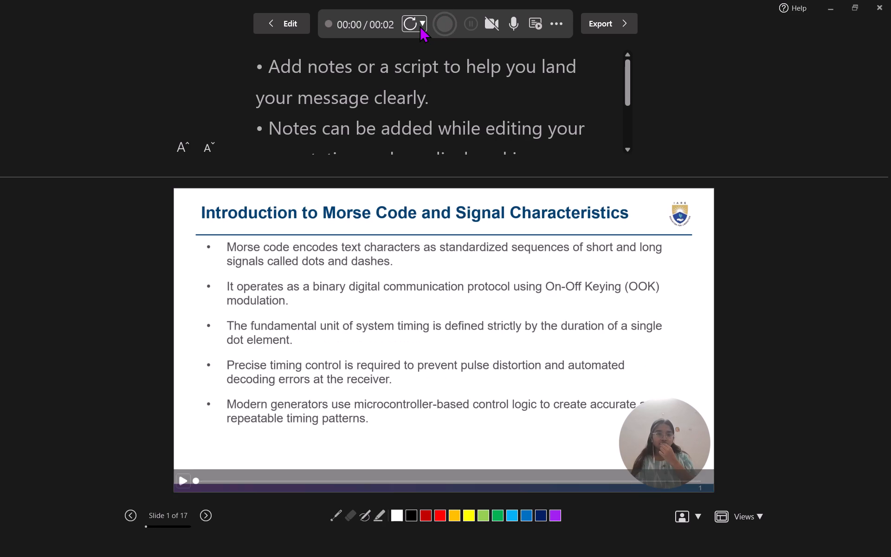
{"action": "key", "text": "Up"}
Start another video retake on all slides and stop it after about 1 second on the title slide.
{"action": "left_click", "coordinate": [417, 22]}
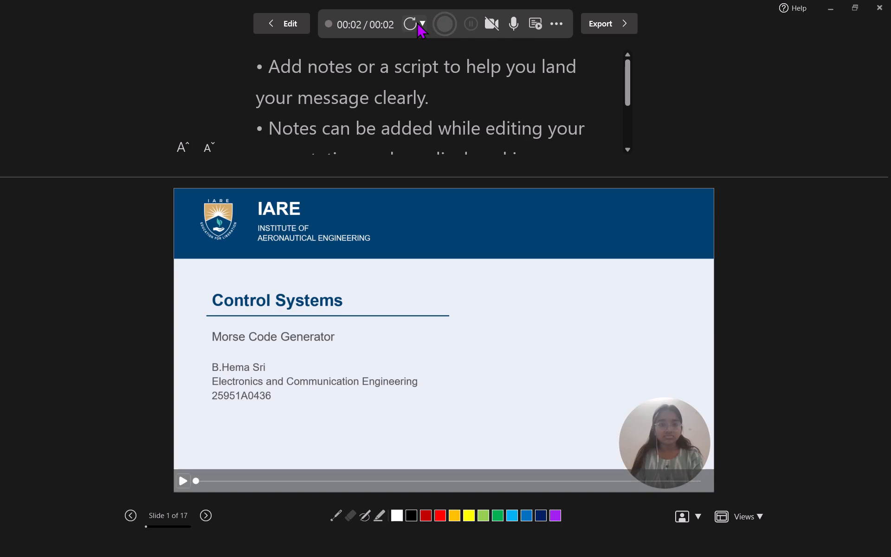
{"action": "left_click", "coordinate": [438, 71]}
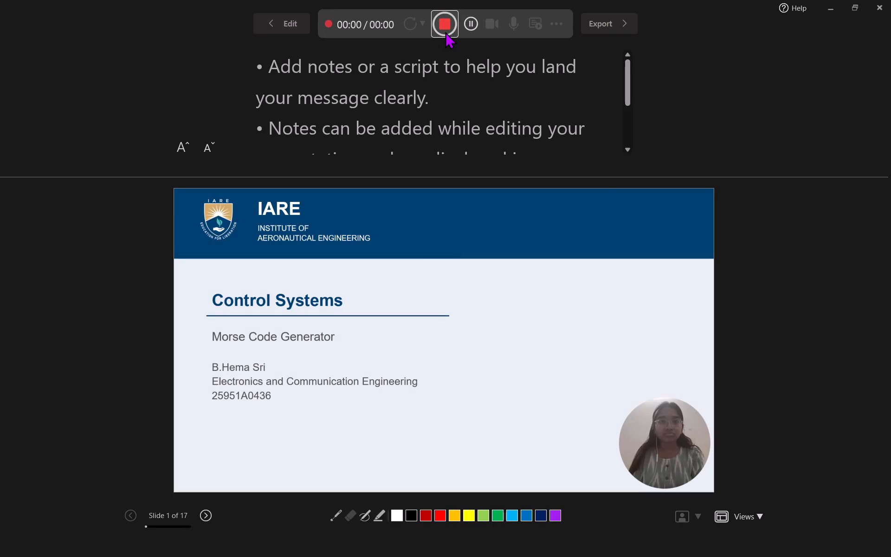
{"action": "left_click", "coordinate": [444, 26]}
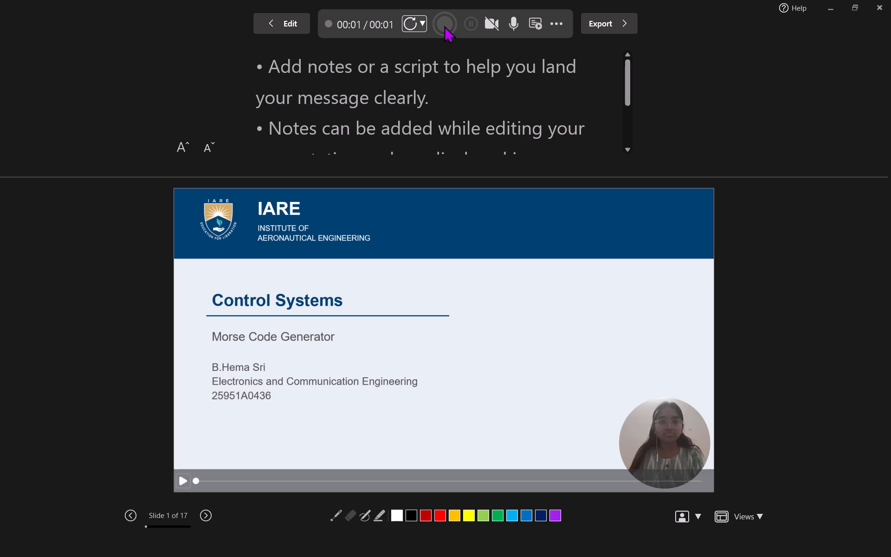
Retake the video on all slides, recording about 28 seconds on the title slide with two pauses before advancing to slide 2.
{"action": "left_click", "coordinate": [418, 22]}
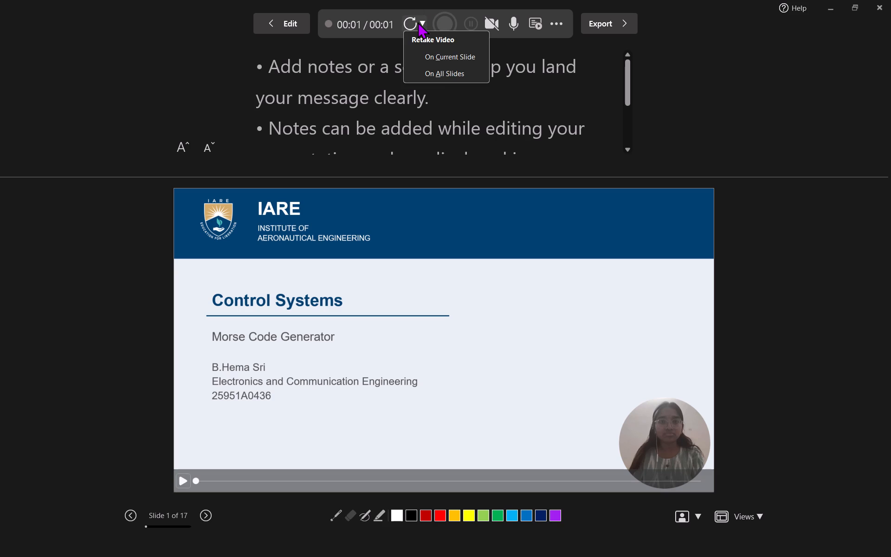
{"action": "left_click", "coordinate": [438, 70]}
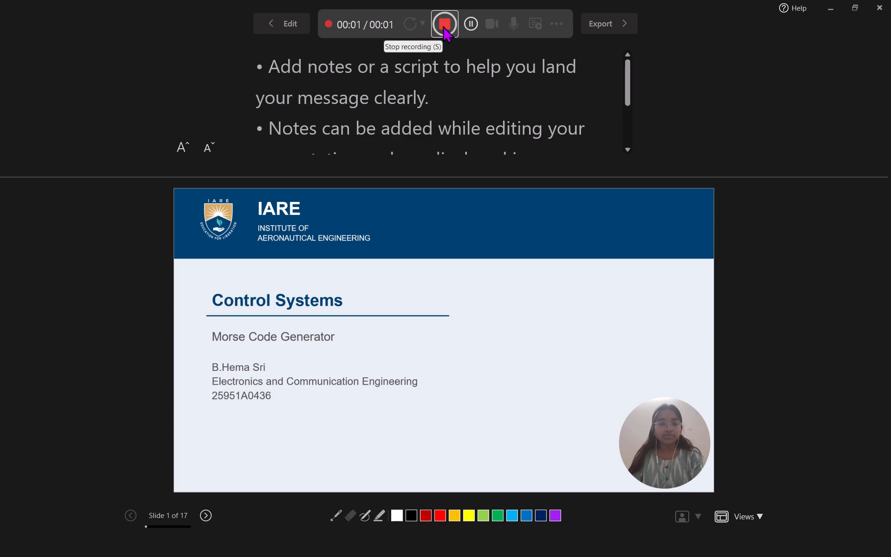
{"action": "left_click", "coordinate": [470, 23]}
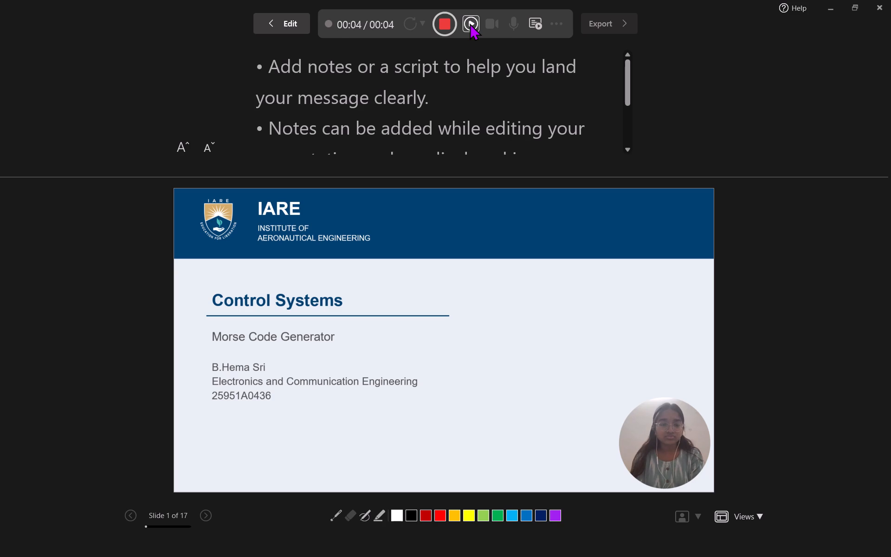
{"action": "key", "text": "i"}
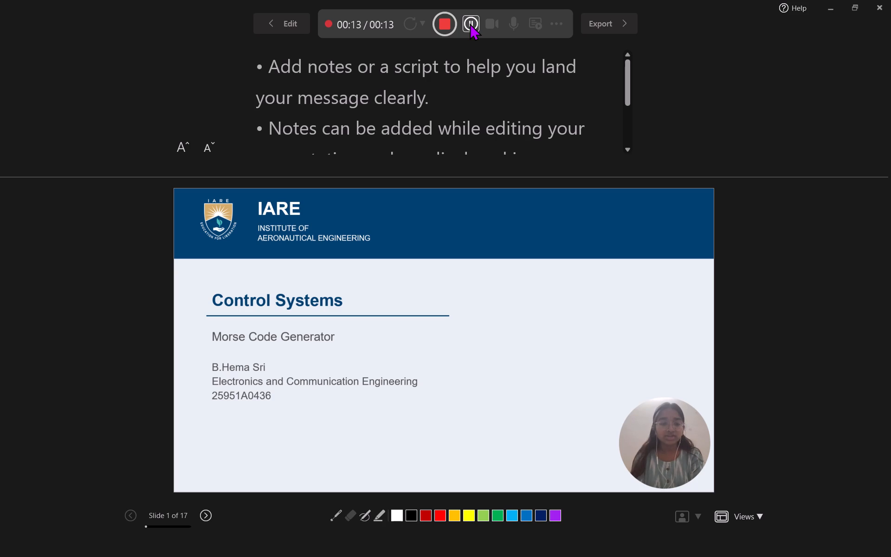
{"action": "key", "text": "i"}
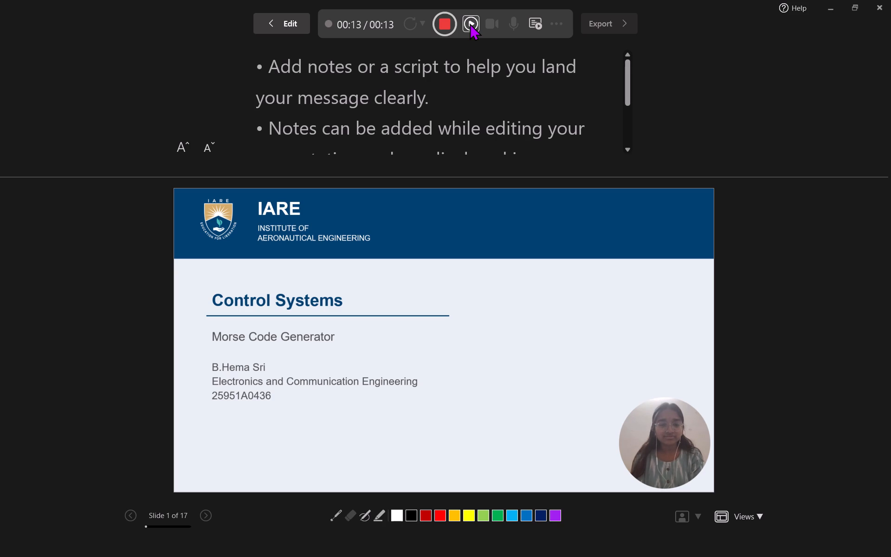
{"action": "key", "text": "i"}
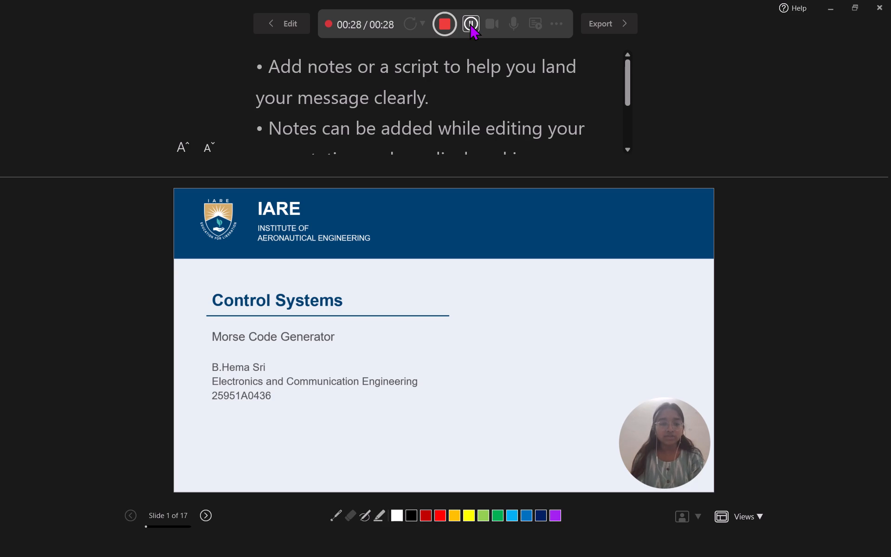
{"action": "key", "text": "Down"}
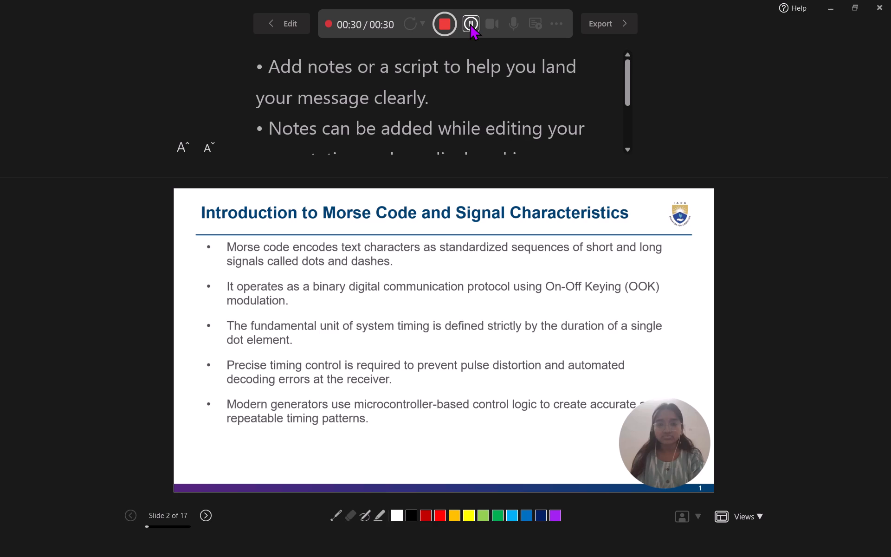
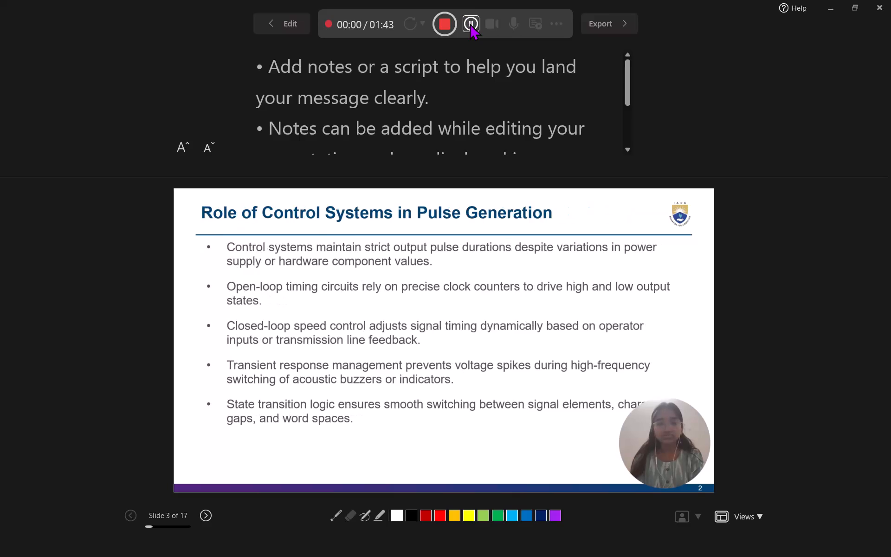
Pause the video recording on slide 3, Role of Control Systems in Pulse Generation, at about 1 second and resume it.
{"action": "key", "text": "i"}
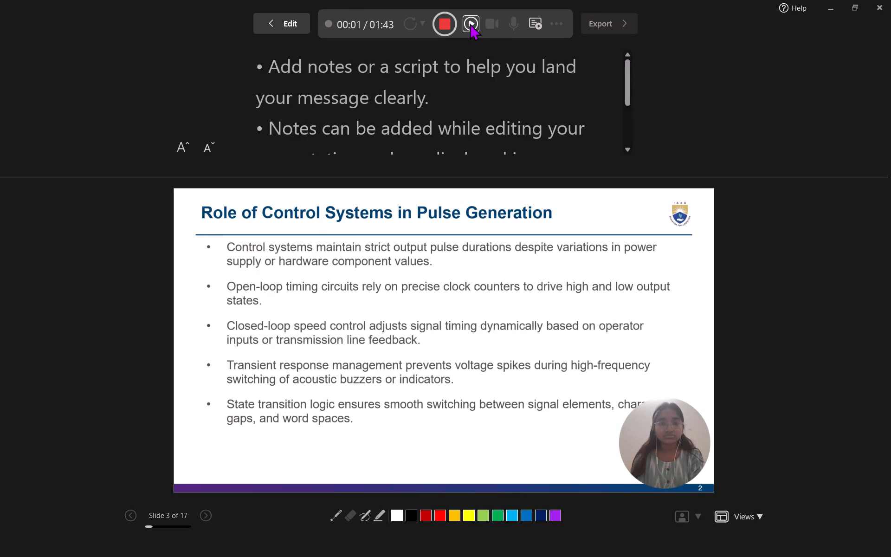
{"action": "key", "text": "i"}
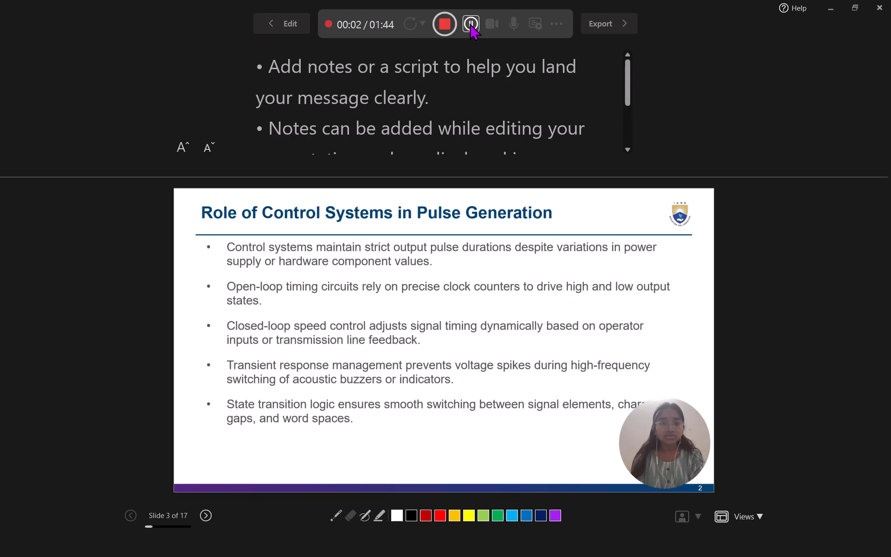
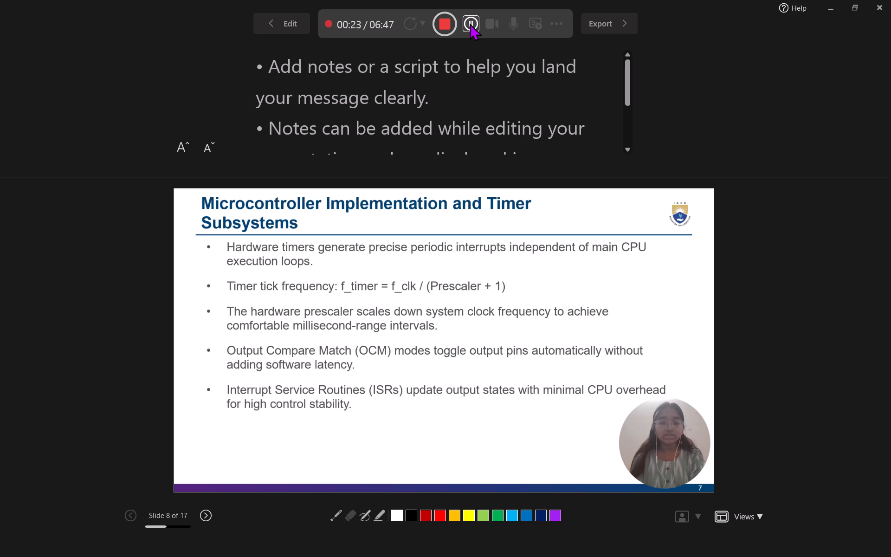
Advance the running recording from slide 8 to slide 9, Pulse Width and Interval Dynamics.
{"action": "key", "text": "Down"}
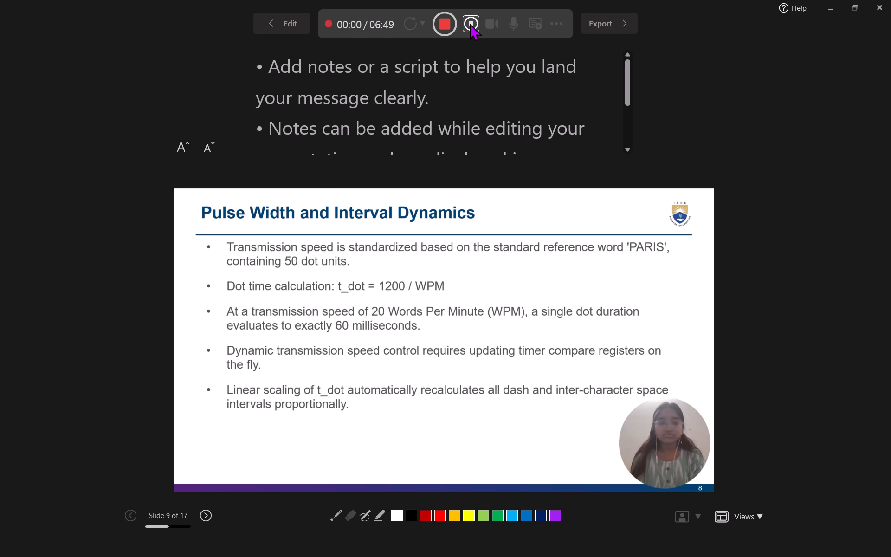
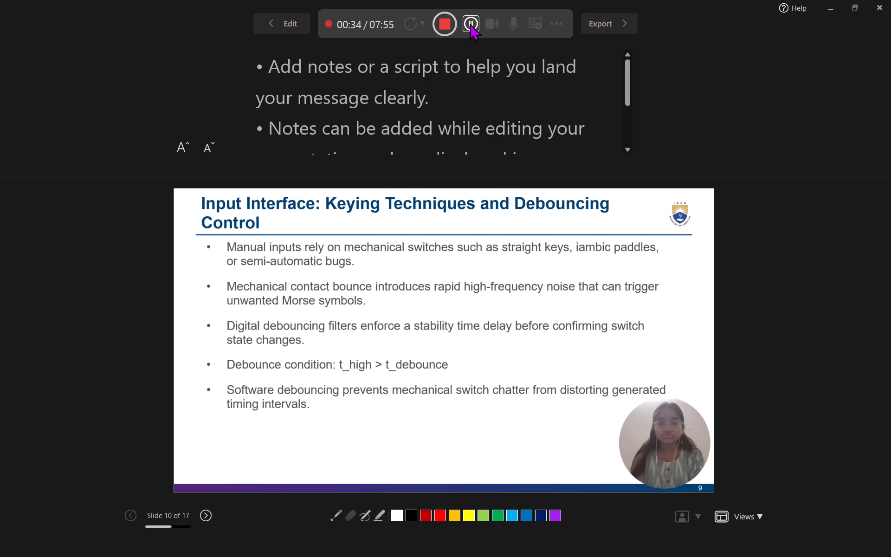
Continue the running recording from slide 10 through slide 11, Output Modulation, to slide 12, Feedback and Adaptation: Automatic Speed Regulation.
{"action": "key", "text": "Right"}
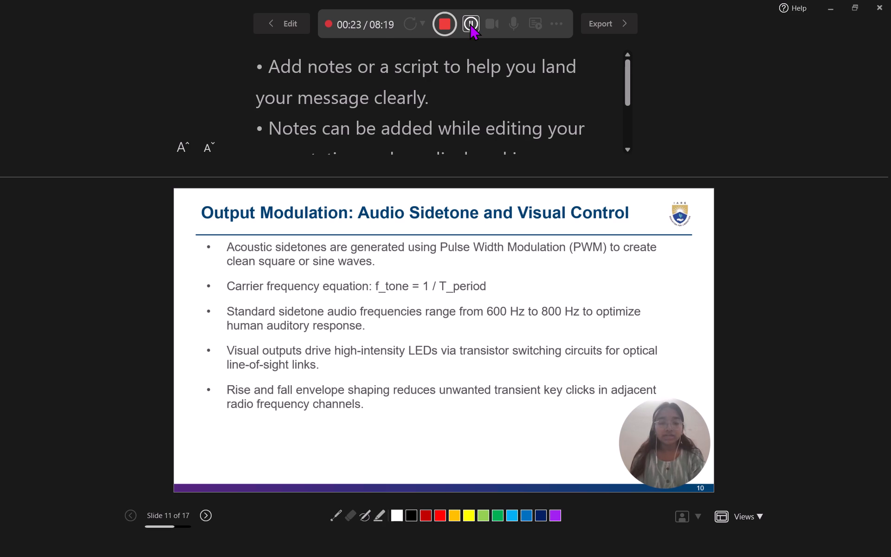
{"action": "key", "text": "Down"}
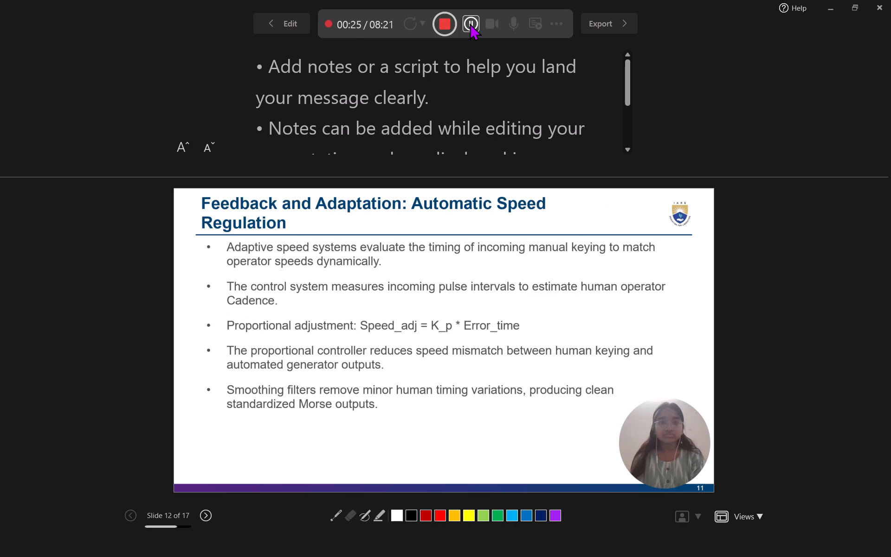
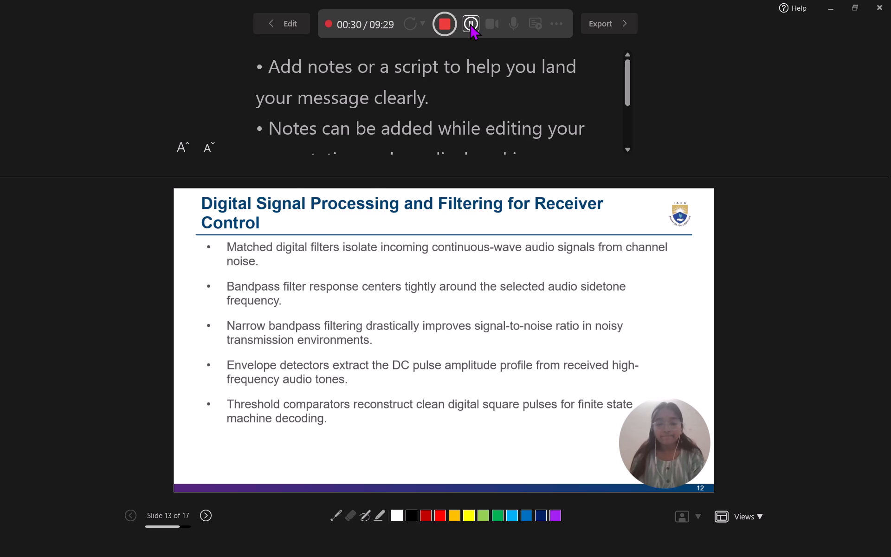
Continue the running recording from slide 13 through slides 14, 15 and 16 to the Thank You slide, and stop recording there.
{"action": "key", "text": "Down"}
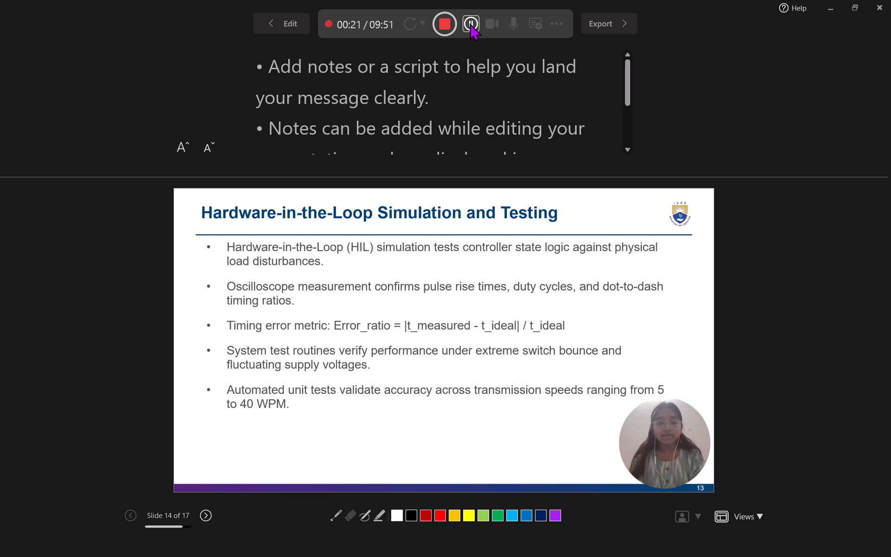
{"action": "key", "text": "Down"}
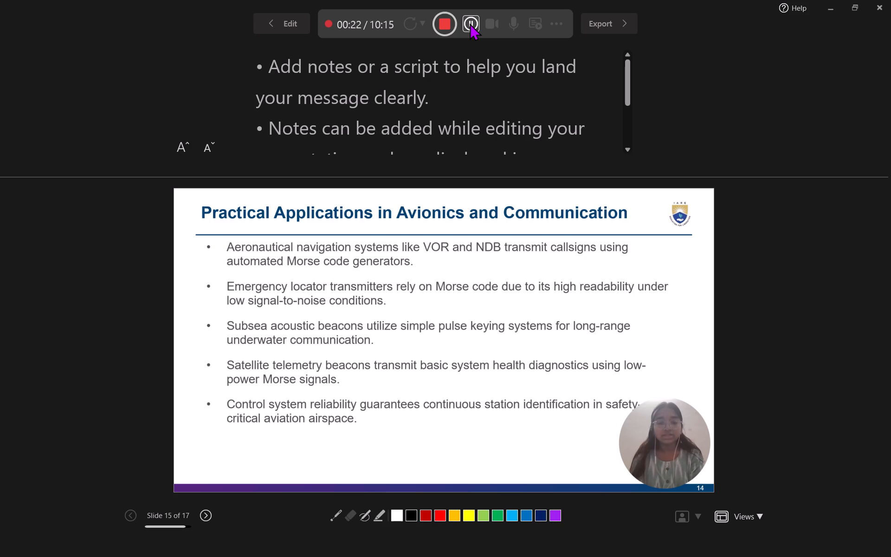
{"action": "key", "text": "Down"}
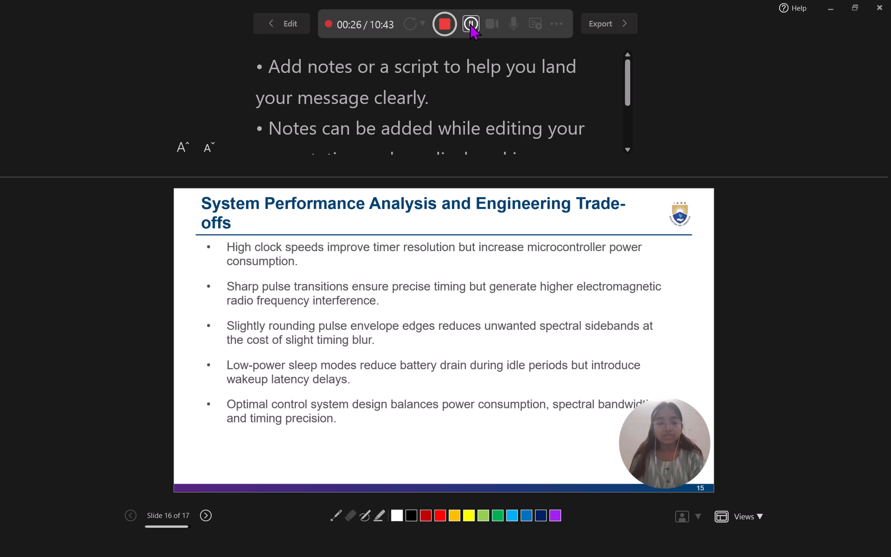
{"action": "key", "text": "Down"}
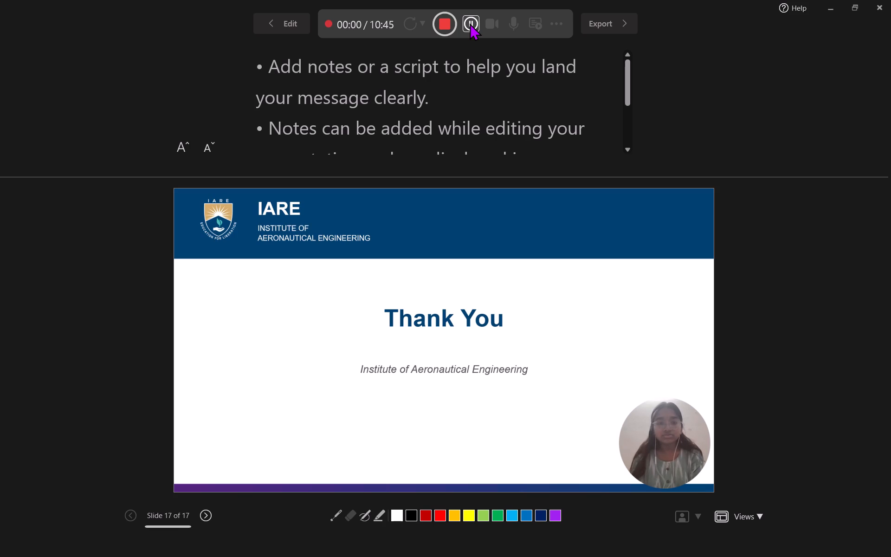
{"action": "key", "text": "i"}
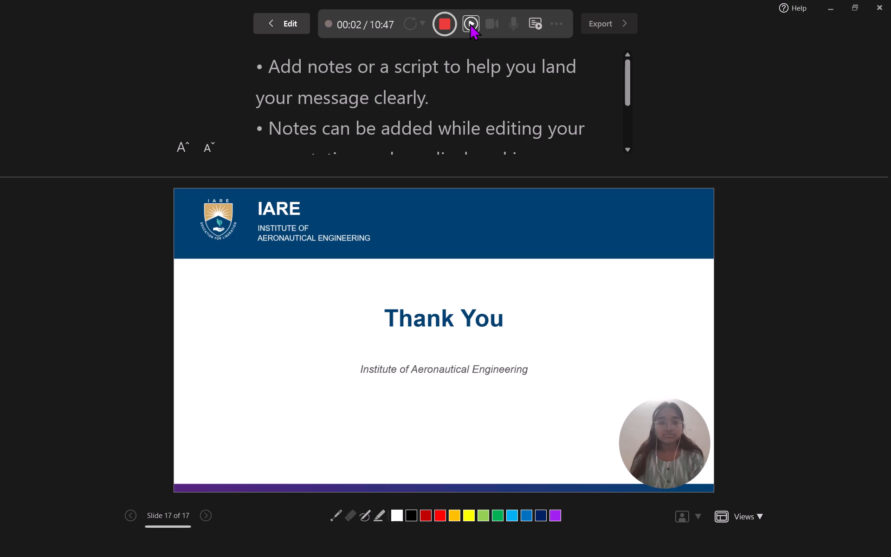
{"action": "left_click", "coordinate": [448, 20]}
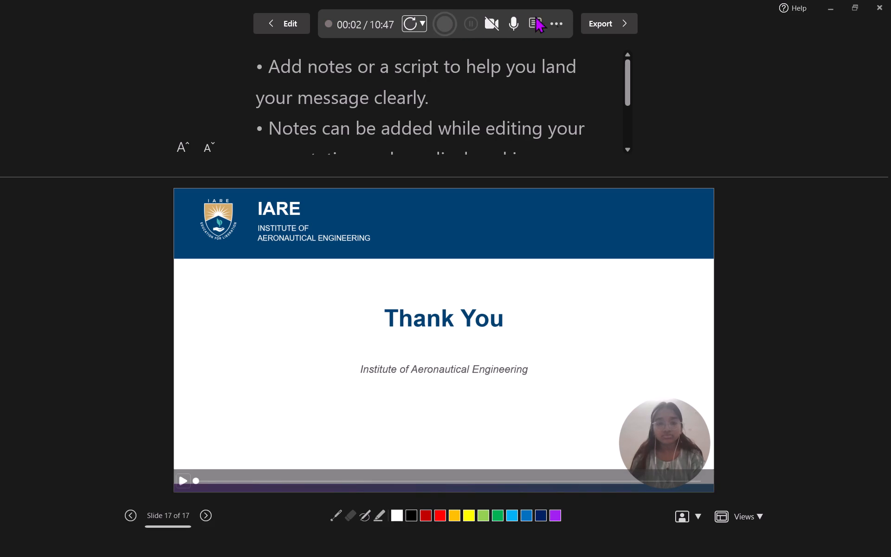
Export the recorded presentation as the Full HD video Morse Code Generator.mp4 in Downloads, and leave the export view.
{"action": "left_click", "coordinate": [598, 22]}
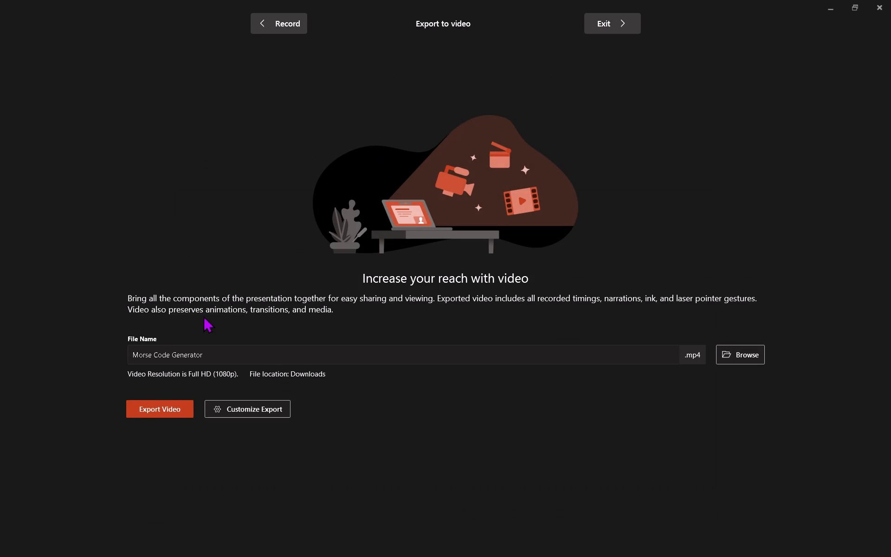
{"action": "left_click", "coordinate": [149, 408]}
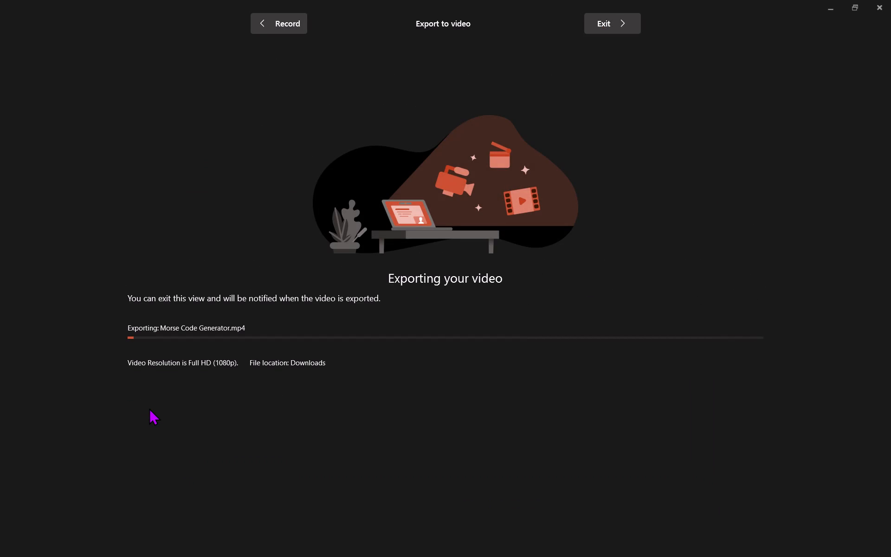
{"action": "left_click", "coordinate": [597, 22]}
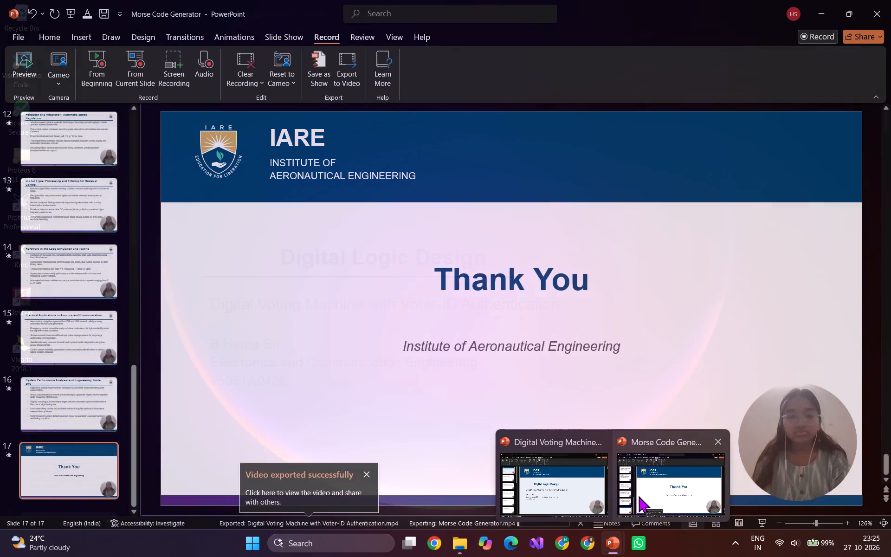
Switch to the Digital Voting Machine presentation and preview the recorded narration on slide 10, Non-Volatile Memory and Storage Logic.
{"action": "left_click", "coordinate": [587, 492]}
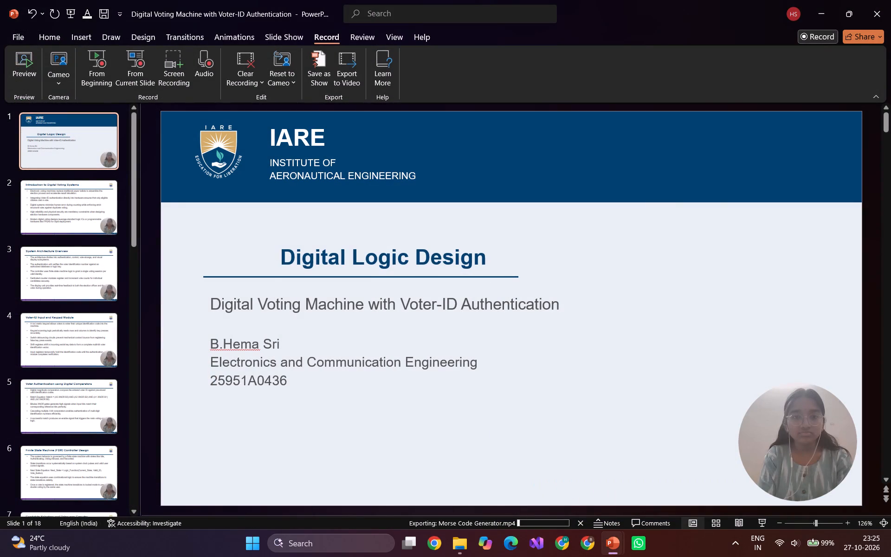
{"action": "scroll", "coordinate": [513, 415], "scroll_direction": "down", "scroll_amount": 4}
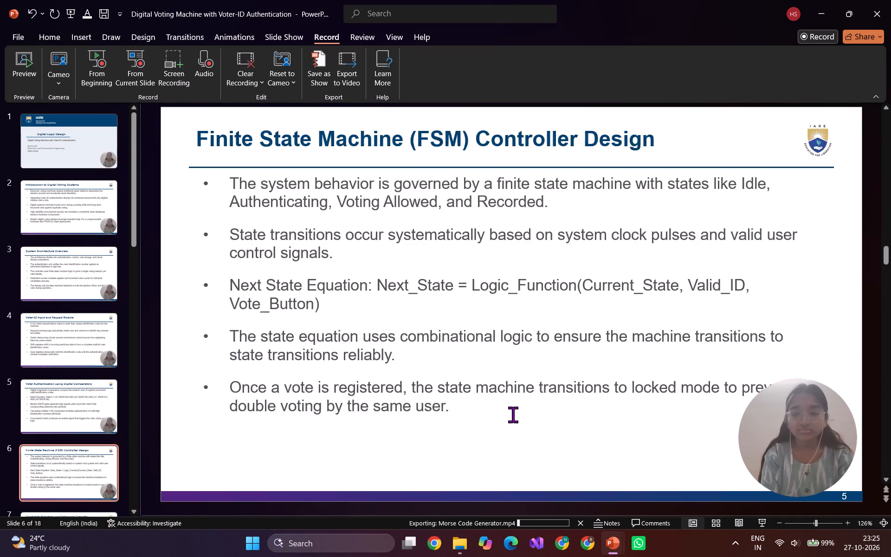
{"action": "scroll", "coordinate": [513, 415], "scroll_direction": "down", "scroll_amount": 4}
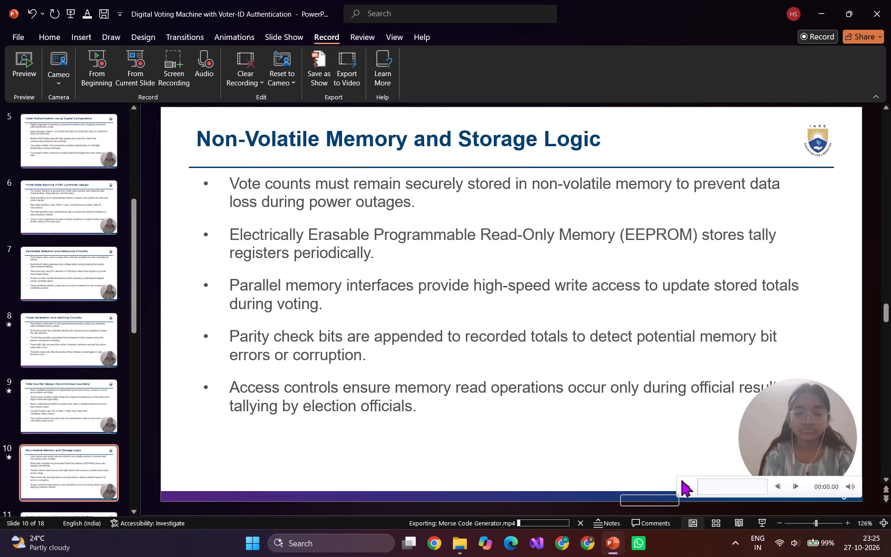
{"action": "left_click", "coordinate": [681, 479]}
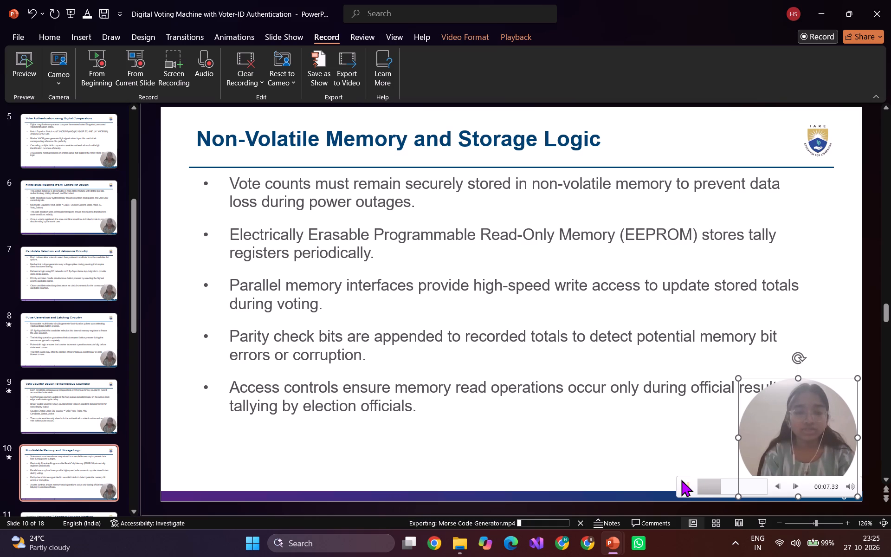
{"action": "left_click", "coordinate": [627, 448]}
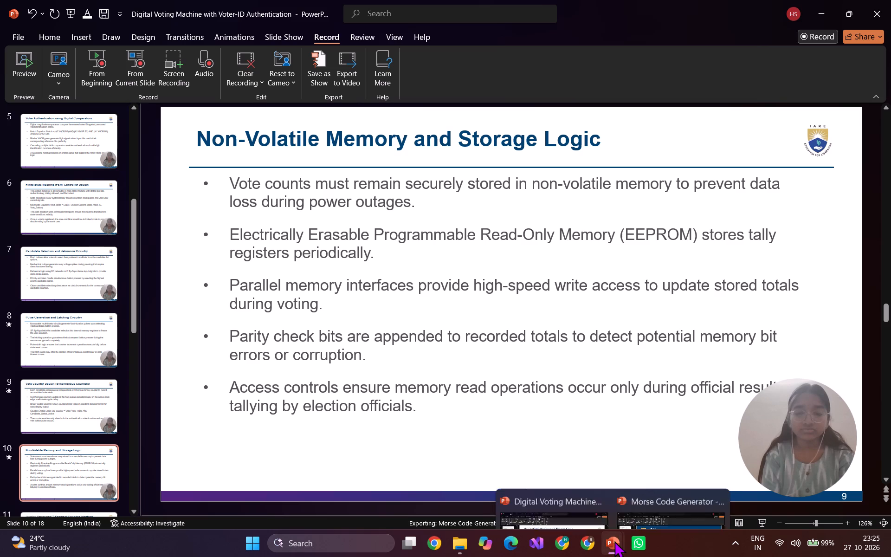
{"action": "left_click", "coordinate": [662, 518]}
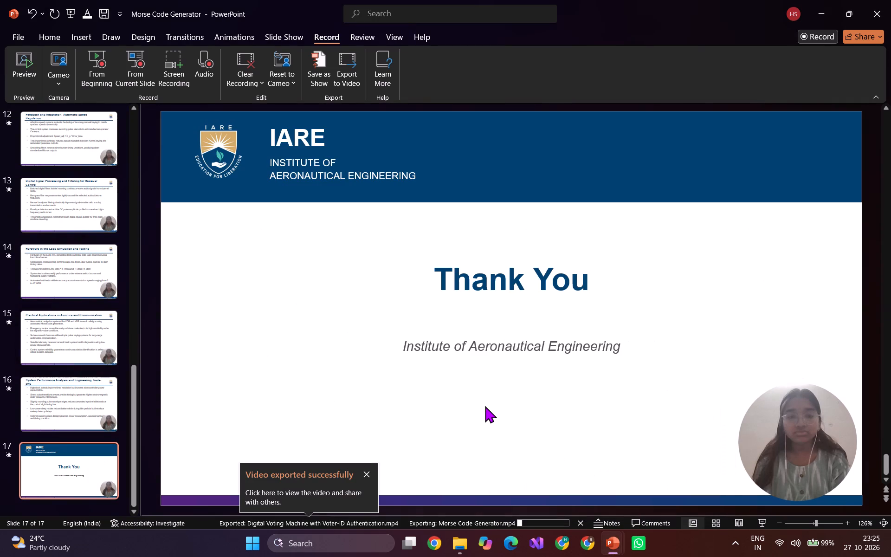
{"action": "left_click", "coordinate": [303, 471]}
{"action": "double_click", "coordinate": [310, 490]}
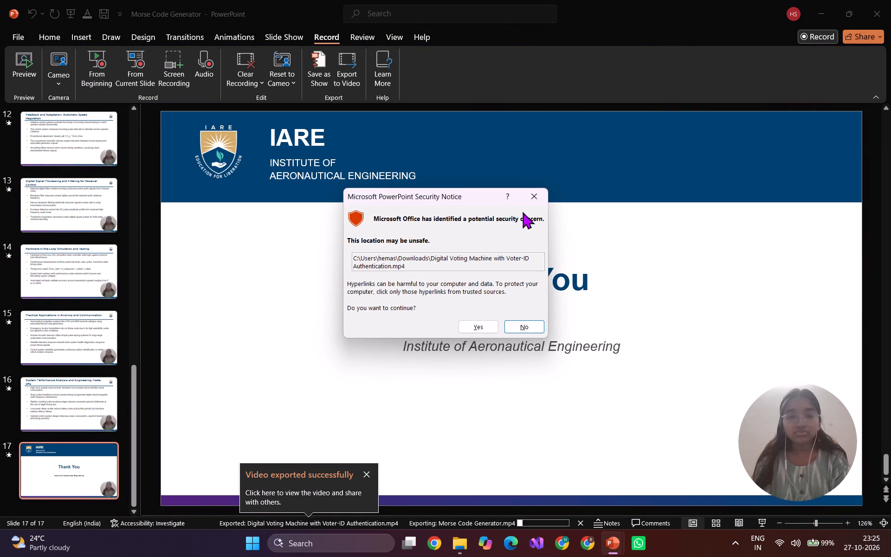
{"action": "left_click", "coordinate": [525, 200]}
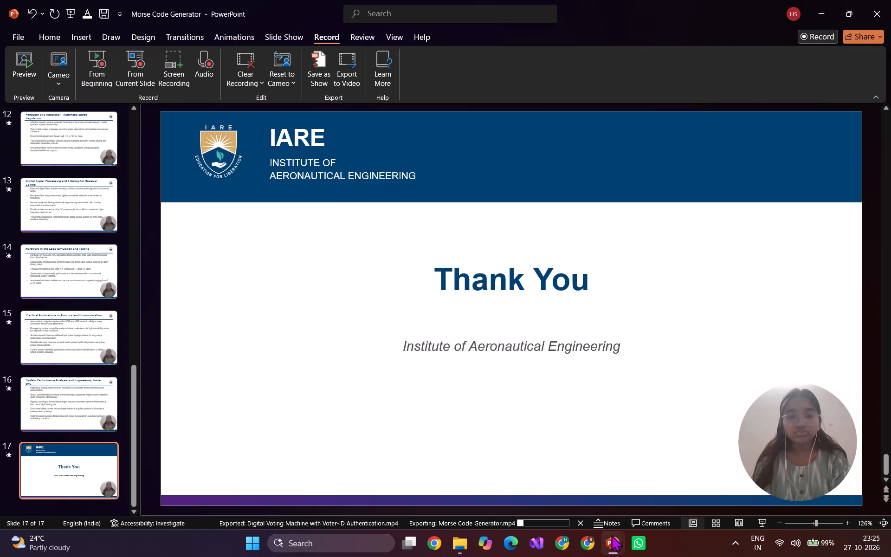
Look through the Digital Voting Machine slides, return to its title slide, and switch back to the Morse Code Generator presentation.
{"action": "left_click", "coordinate": [575, 492]}
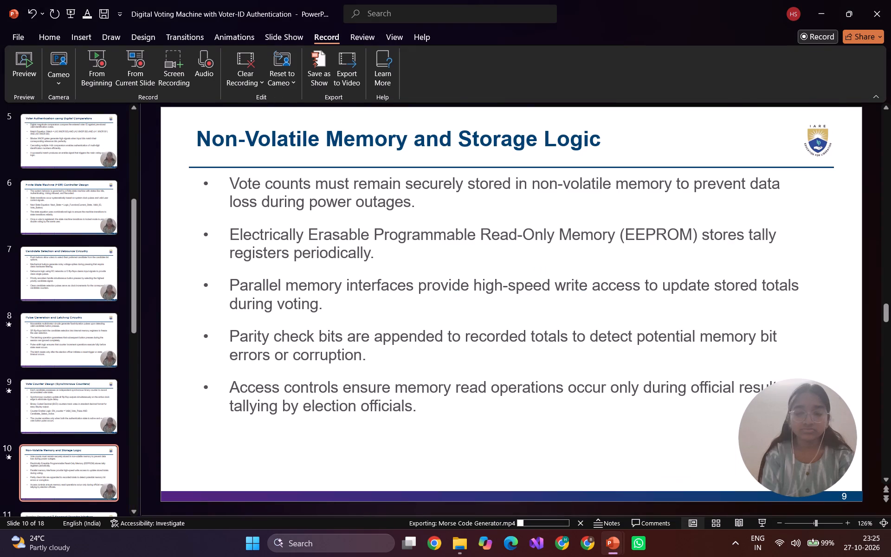
{"action": "scroll", "coordinate": [502, 448], "scroll_direction": "down", "scroll_amount": 2}
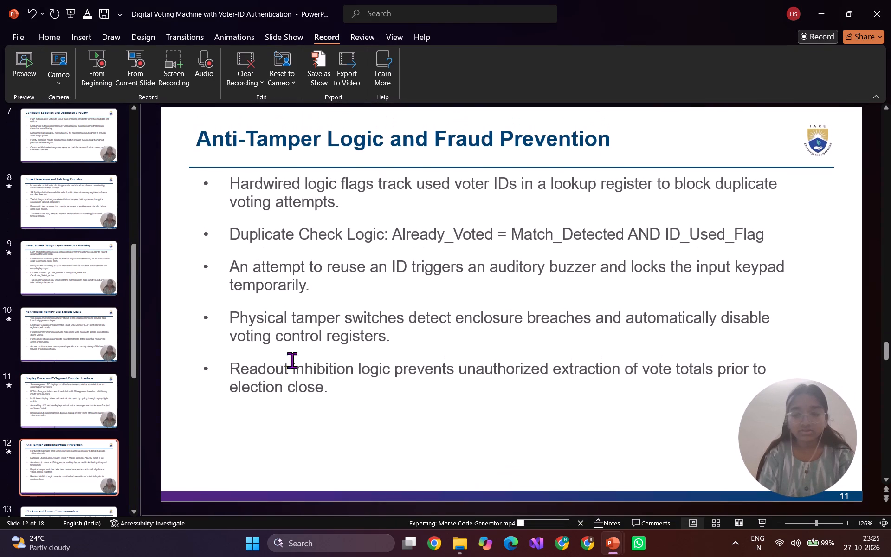
{"action": "scroll", "coordinate": [68, 273], "scroll_direction": "up", "scroll_amount": 6}
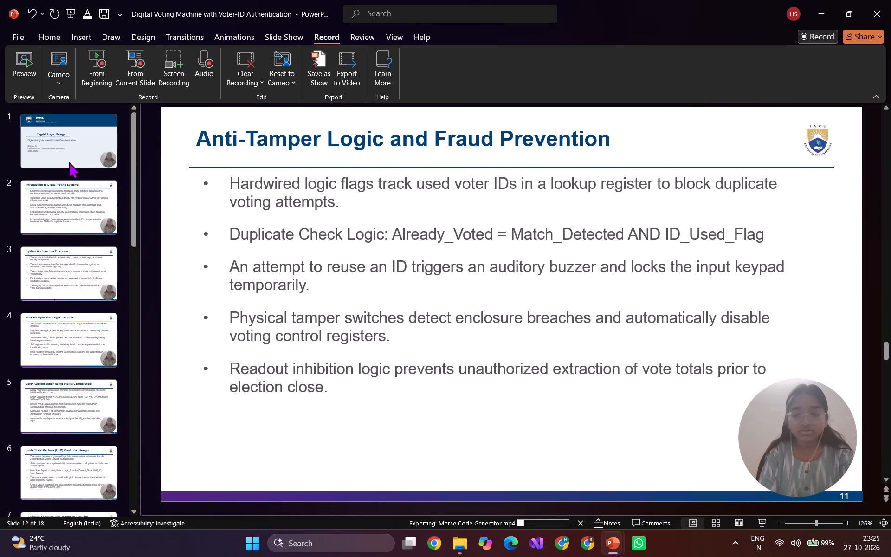
{"action": "left_click", "coordinate": [69, 162]}
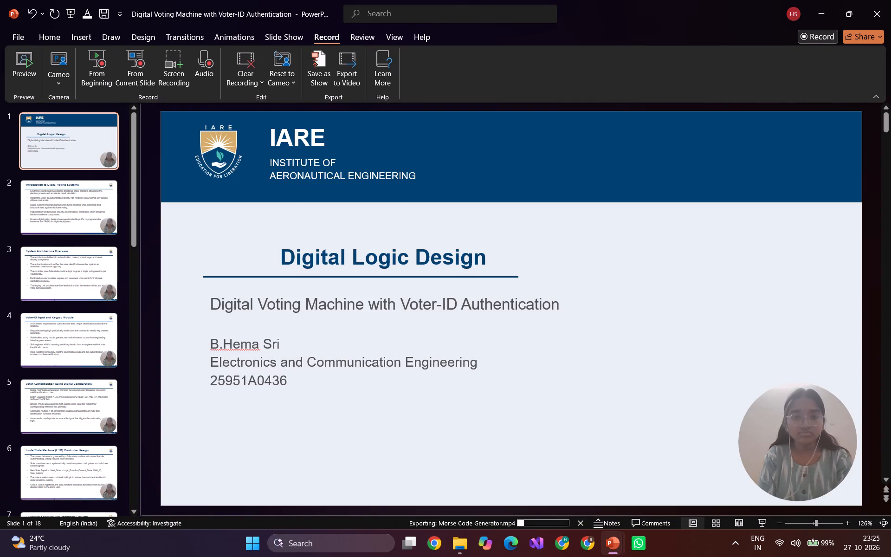
{"action": "left_click", "coordinate": [650, 488]}
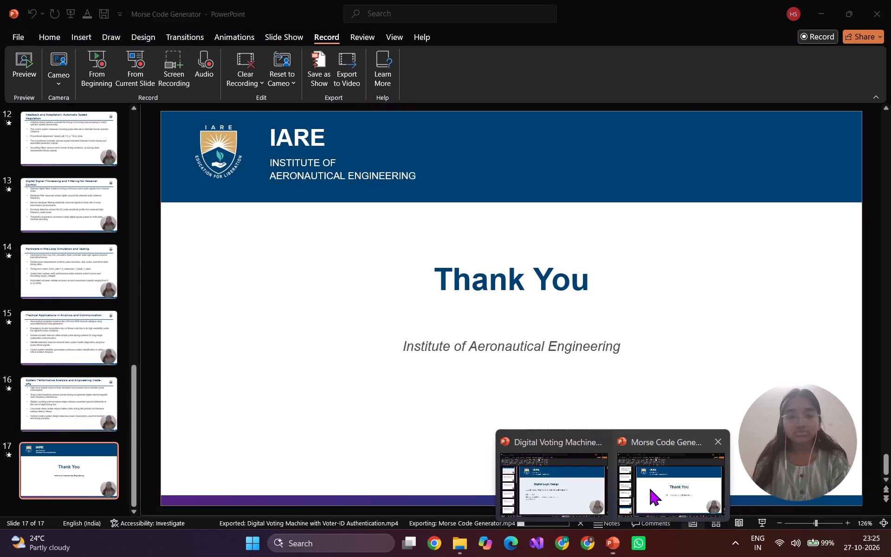
In File Explorer, look through Downloads, Gallery, the OneDrive folder and Documents, and return to Home.
{"action": "left_click", "coordinate": [461, 539]}
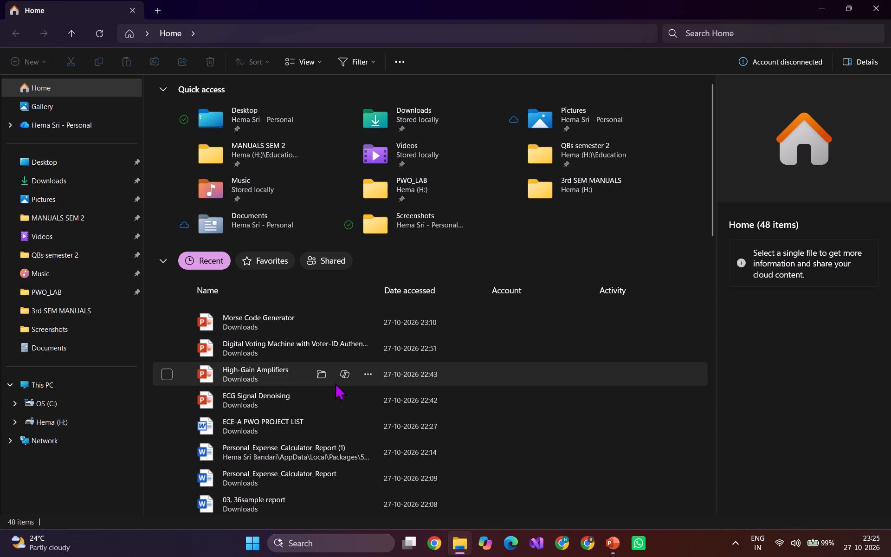
{"action": "scroll", "coordinate": [139, 232], "scroll_direction": "up", "scroll_amount": 3}
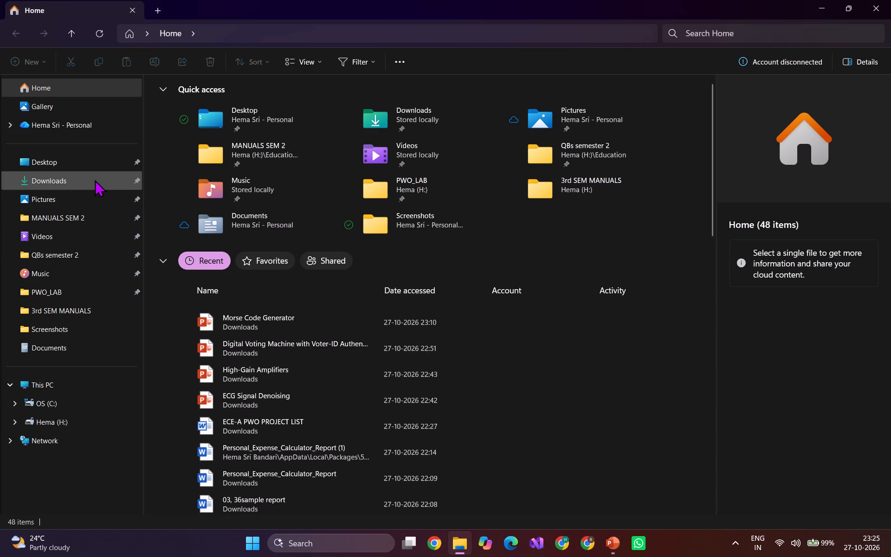
{"action": "left_click", "coordinate": [94, 179]}
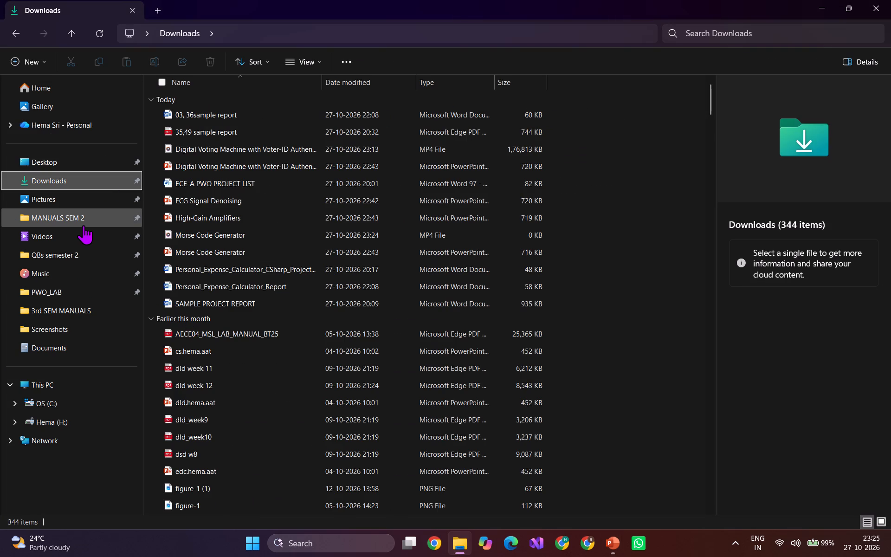
{"action": "scroll", "coordinate": [84, 225], "scroll_direction": "up", "scroll_amount": 3}
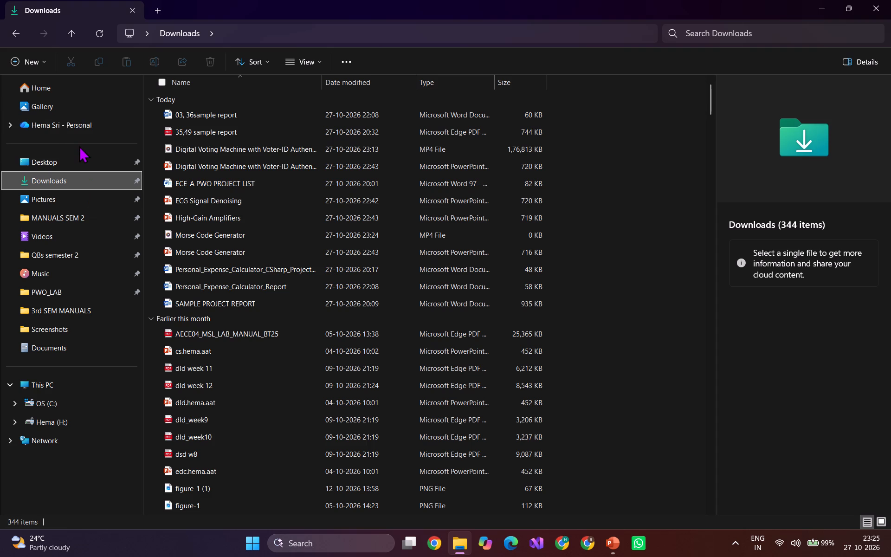
{"action": "left_click", "coordinate": [81, 123]}
{"action": "left_click", "coordinate": [84, 104]}
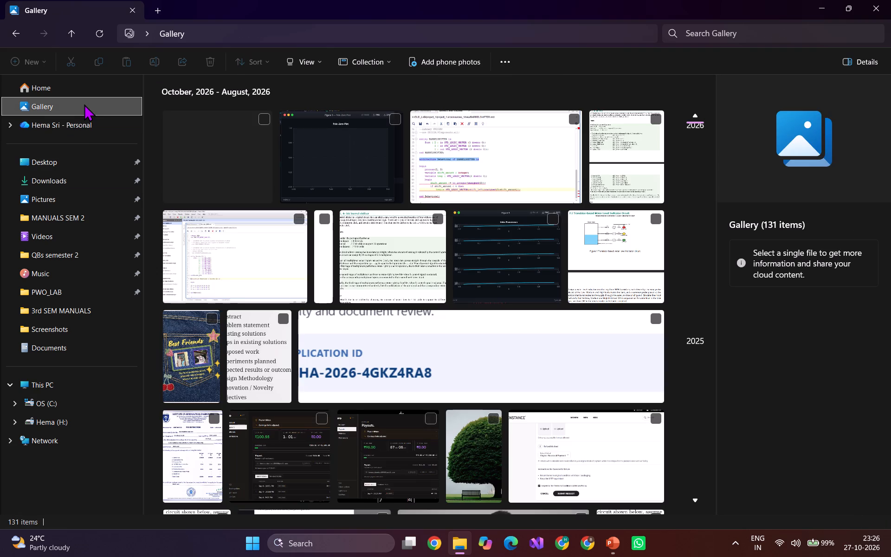
{"action": "left_click", "coordinate": [80, 124]}
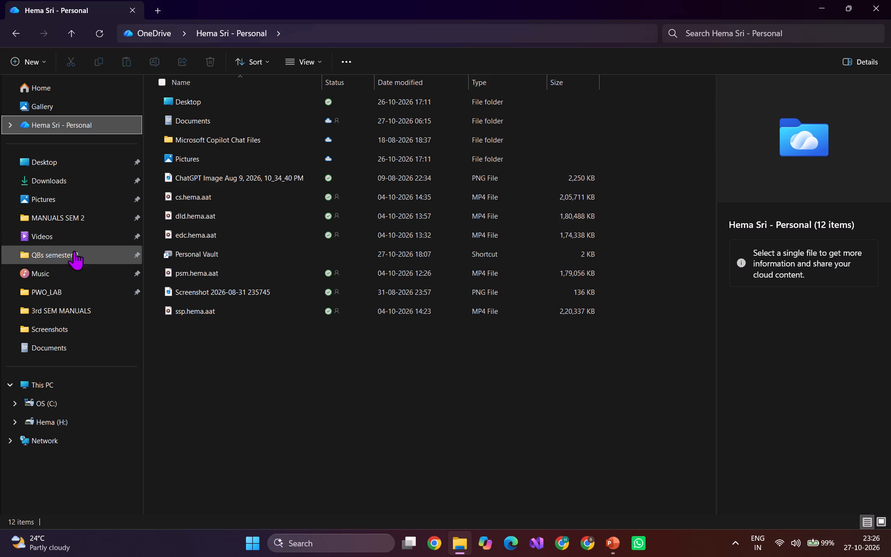
{"action": "left_click", "coordinate": [78, 343]}
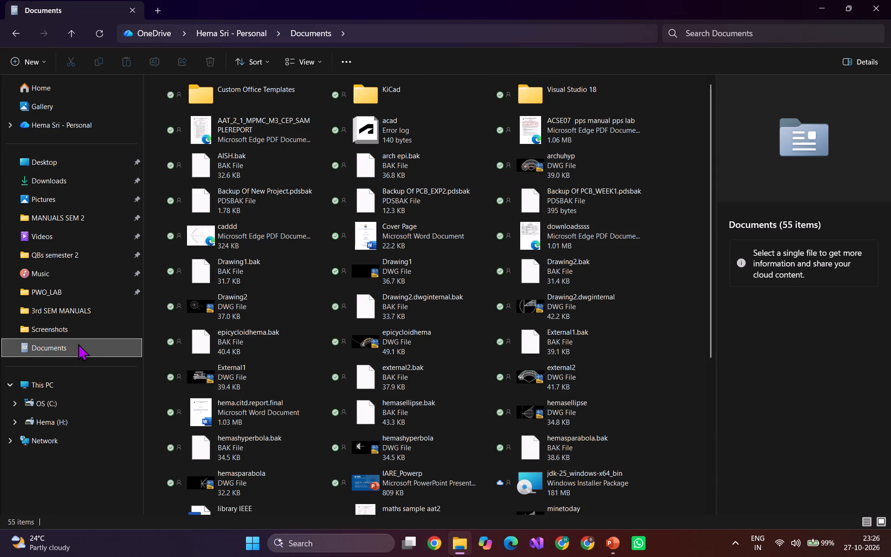
{"action": "scroll", "coordinate": [64, 244], "scroll_direction": "up", "scroll_amount": 6}
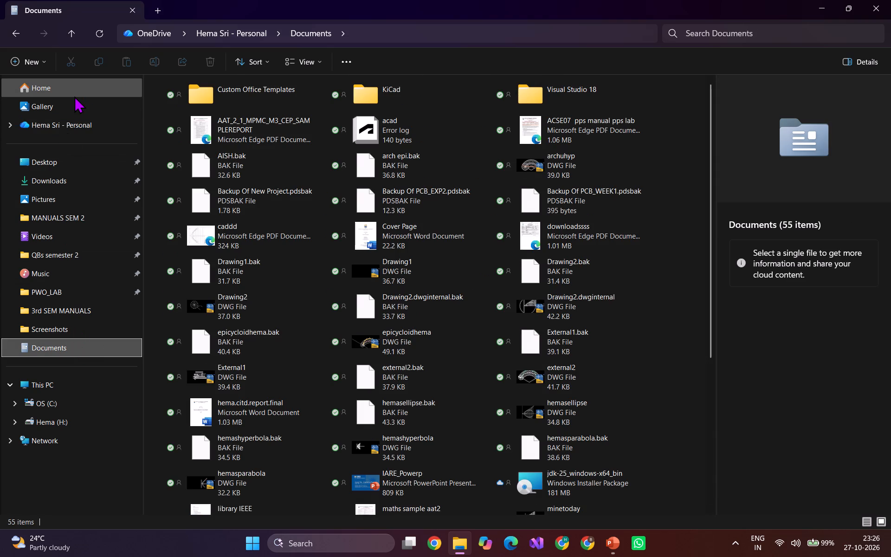
{"action": "left_click", "coordinate": [74, 96]}
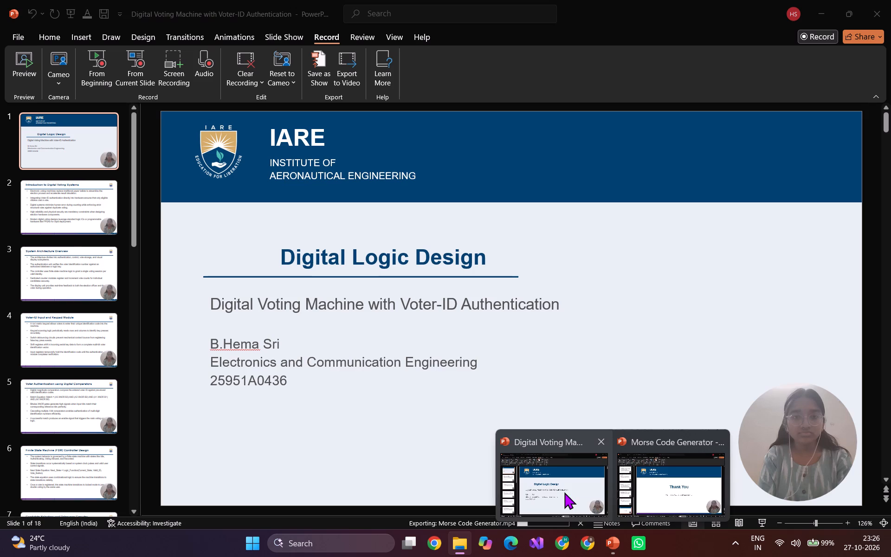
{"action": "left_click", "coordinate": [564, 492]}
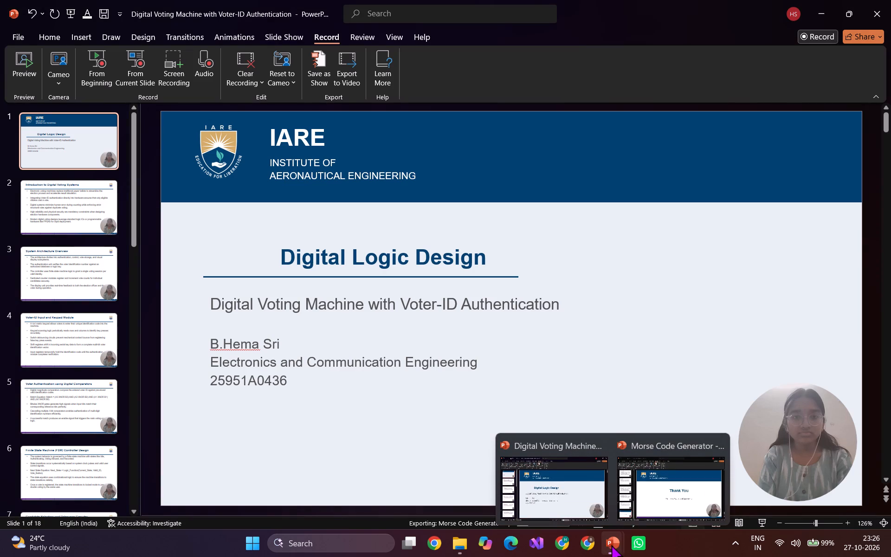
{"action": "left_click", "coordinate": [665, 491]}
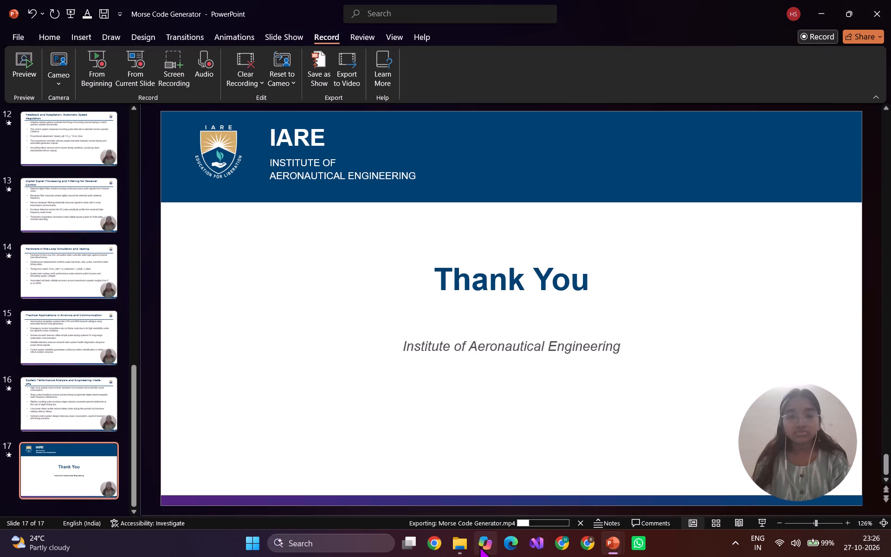
In File Explorer, look through the recent files, the Screenshots folder and Downloads, checking back on the Morse Code Generator presentation.
{"action": "left_click", "coordinate": [462, 539]}
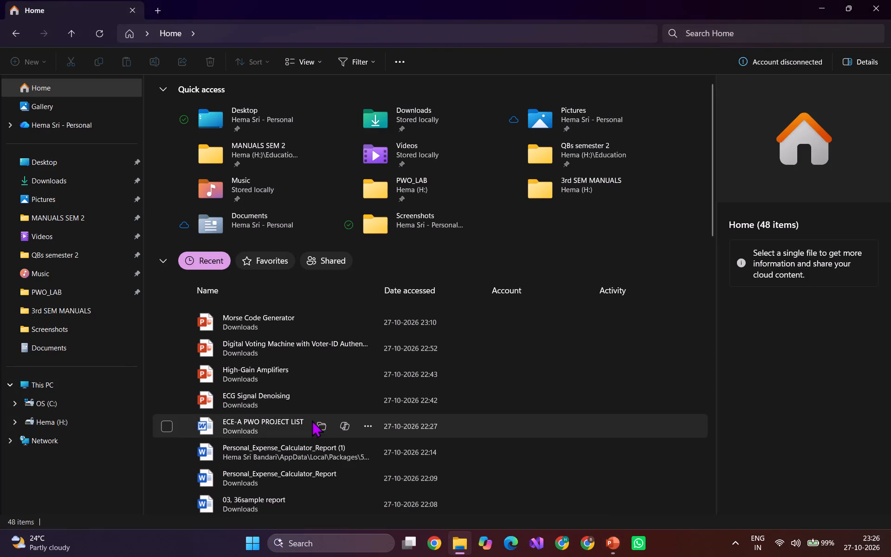
{"action": "scroll", "coordinate": [293, 401], "scroll_direction": "down", "scroll_amount": 3}
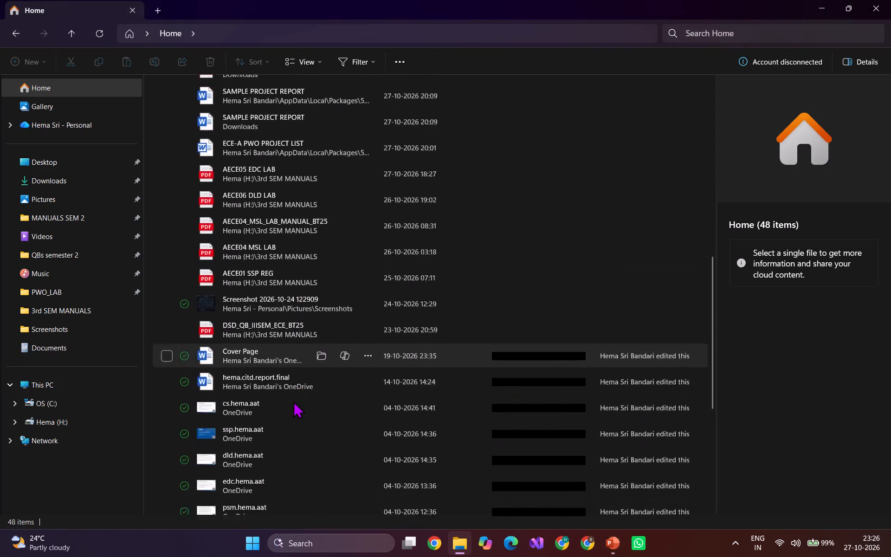
{"action": "scroll", "coordinate": [293, 401], "scroll_direction": "down", "scroll_amount": 4}
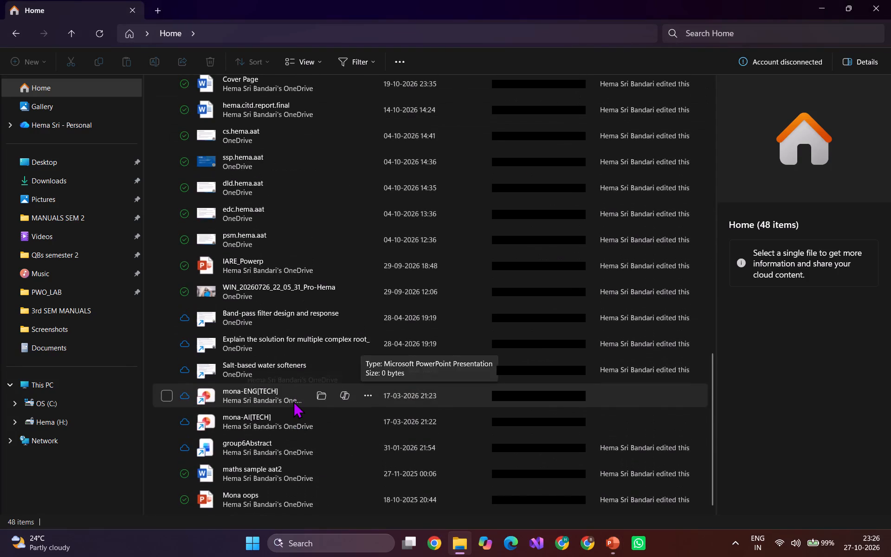
{"action": "scroll", "coordinate": [293, 401], "scroll_direction": "up", "scroll_amount": 6}
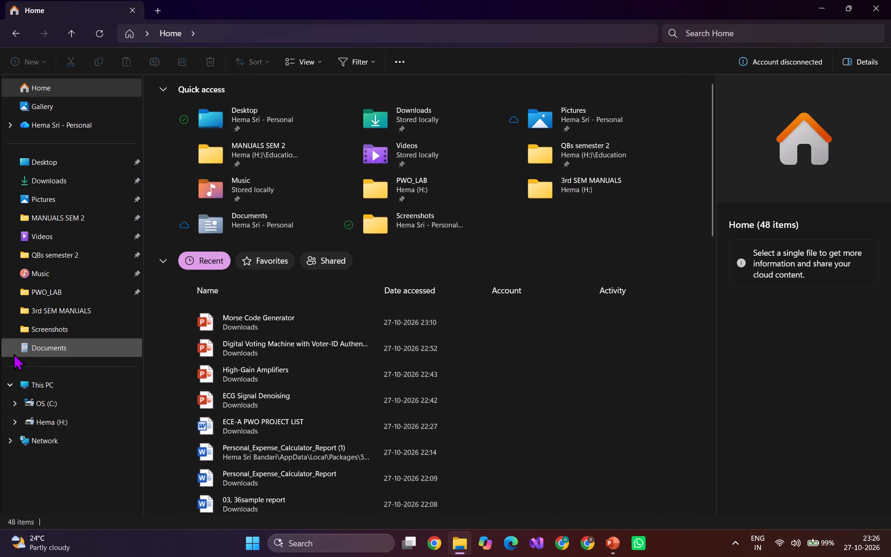
{"action": "left_click", "coordinate": [74, 331]}
{"action": "scroll", "coordinate": [80, 283], "scroll_direction": "up", "scroll_amount": 2}
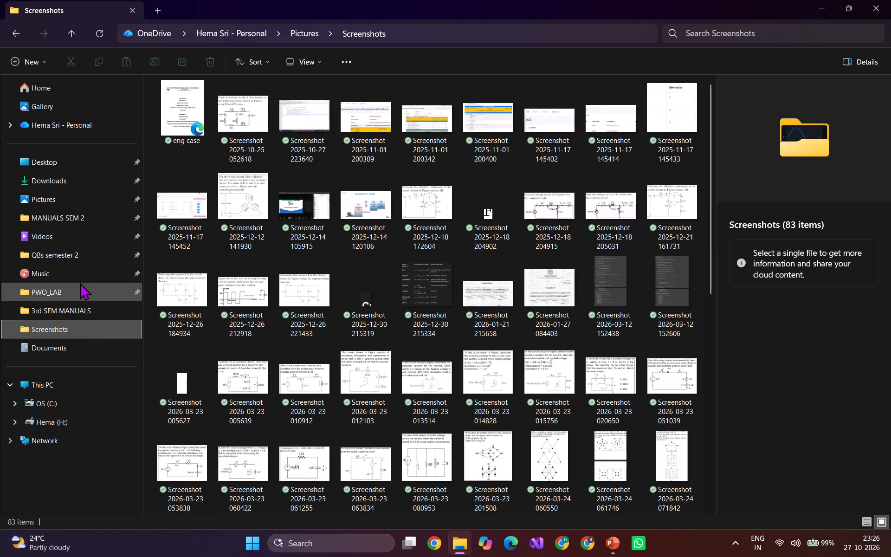
{"action": "scroll", "coordinate": [80, 283], "scroll_direction": "up", "scroll_amount": 1}
{"action": "left_click", "coordinate": [77, 185]}
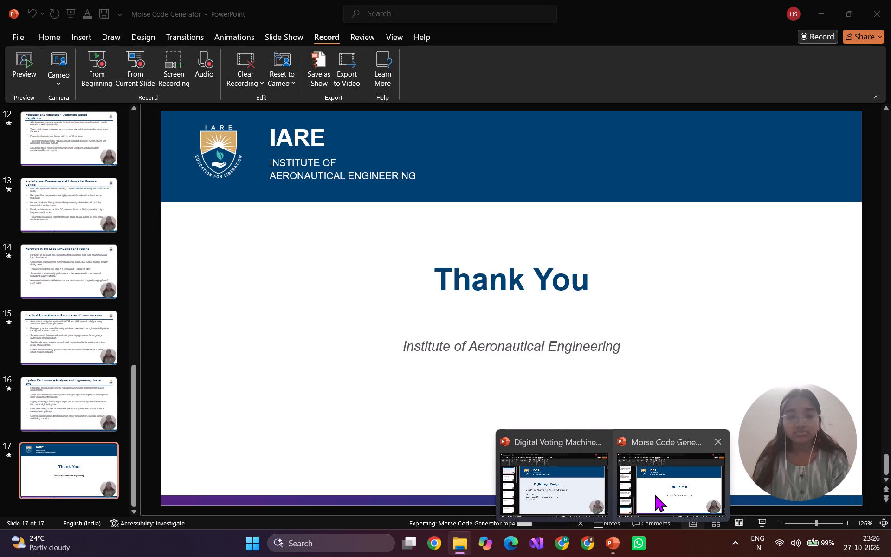
{"action": "left_click", "coordinate": [655, 494]}
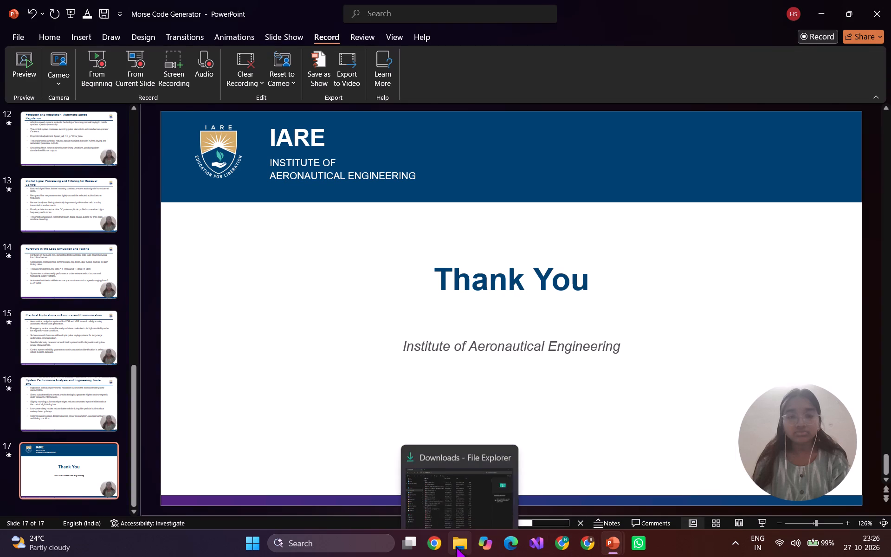
{"action": "left_click", "coordinate": [459, 499]}
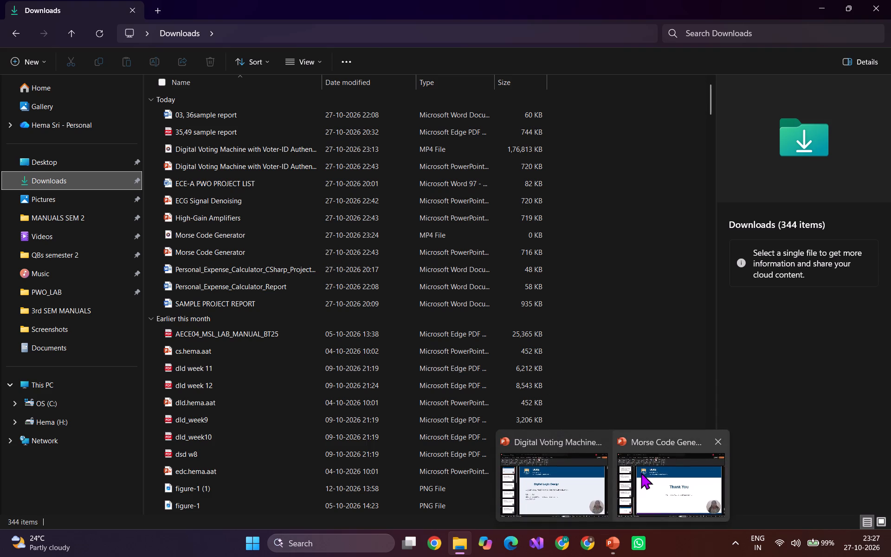
{"action": "left_click", "coordinate": [649, 473]}
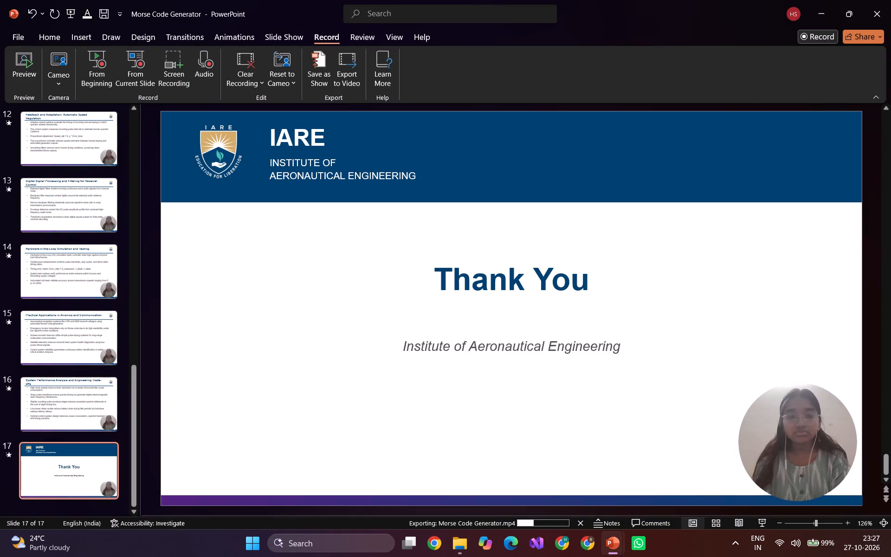
Switch to the Digital Voting Machine with Voter-ID Authentication presentation and close it without saving its changes.
{"action": "left_click", "coordinate": [546, 492]}
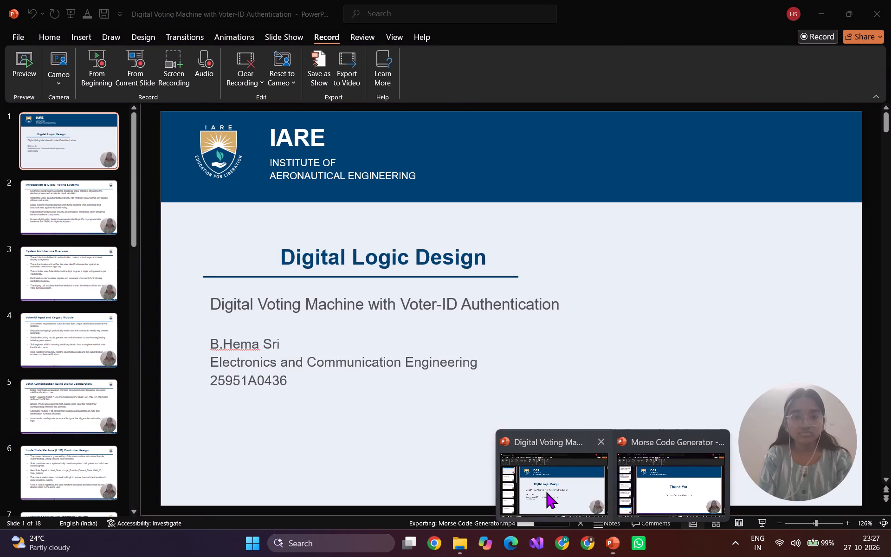
{"action": "left_click", "coordinate": [869, 18]}
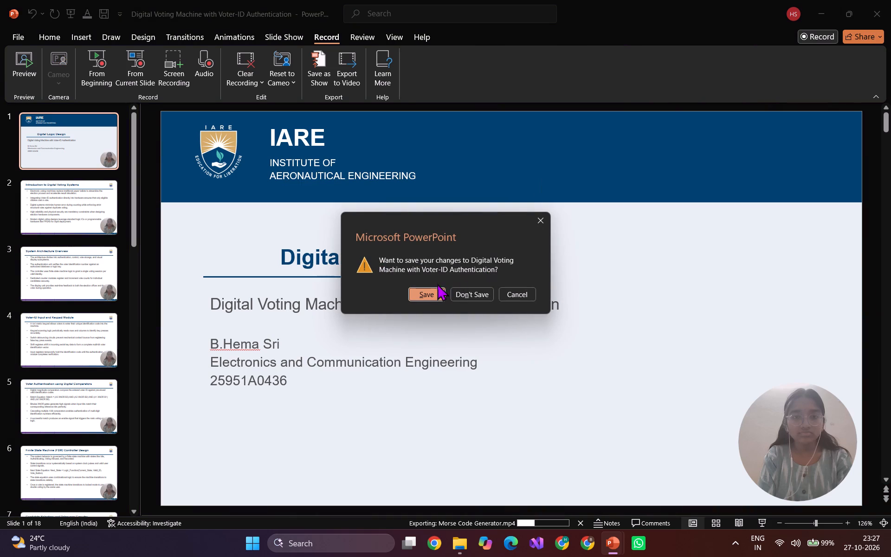
{"action": "left_click", "coordinate": [465, 292]}
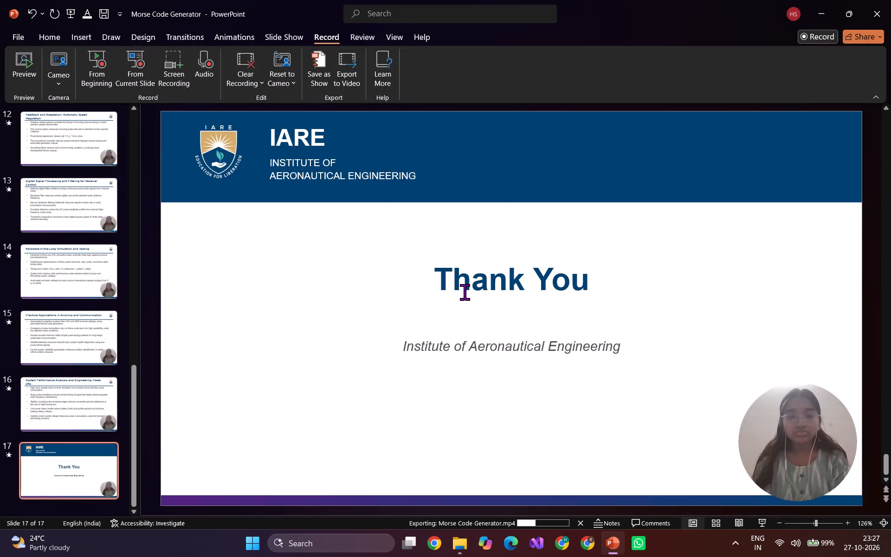
Play the Digital Voting Machine with Voter-ID Authentication video from Downloads, skip to about its midpoint, and close the player.
{"action": "left_click", "coordinate": [466, 540]}
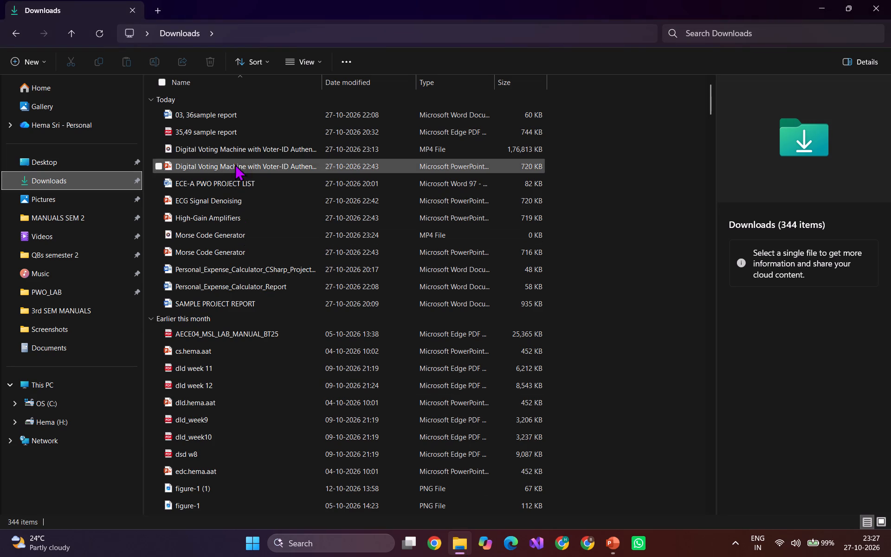
{"action": "double_click", "coordinate": [240, 148]}
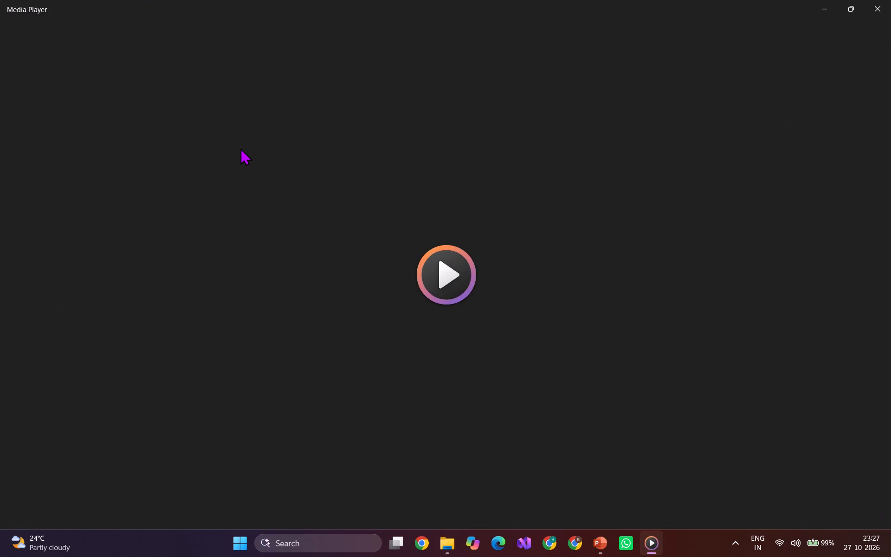
{"action": "left_click", "coordinate": [441, 266]}
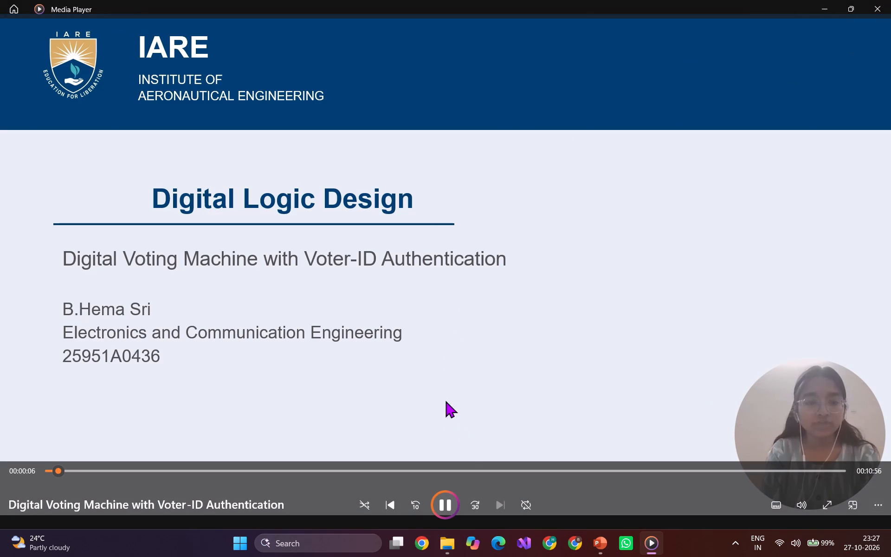
{"action": "left_click", "coordinate": [461, 466]}
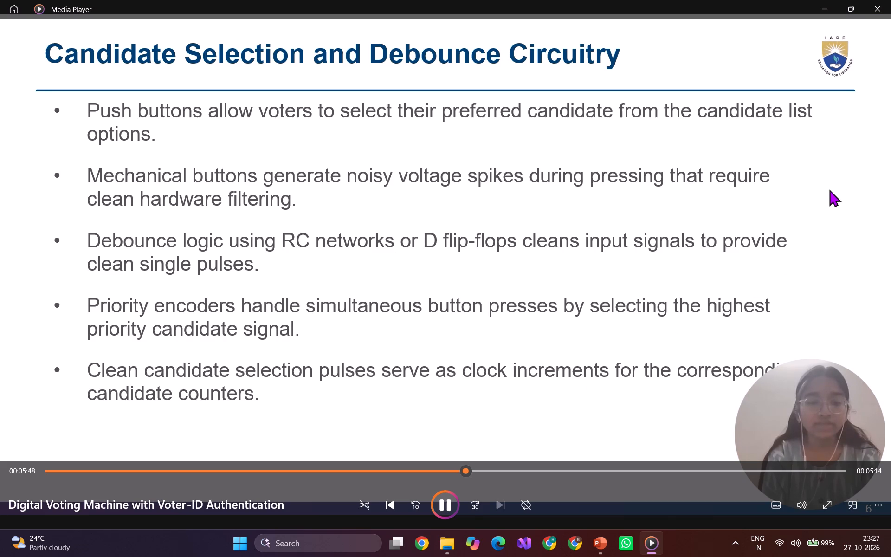
{"action": "left_click", "coordinate": [877, 2]}
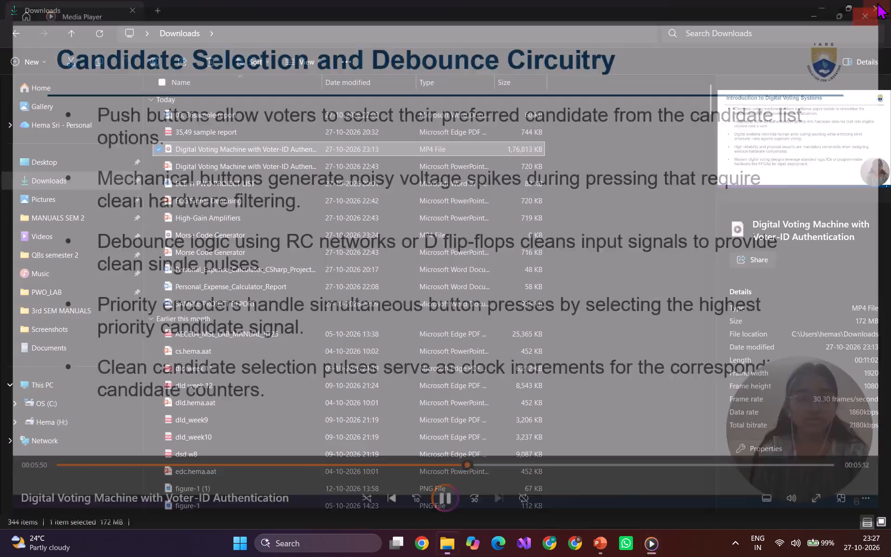